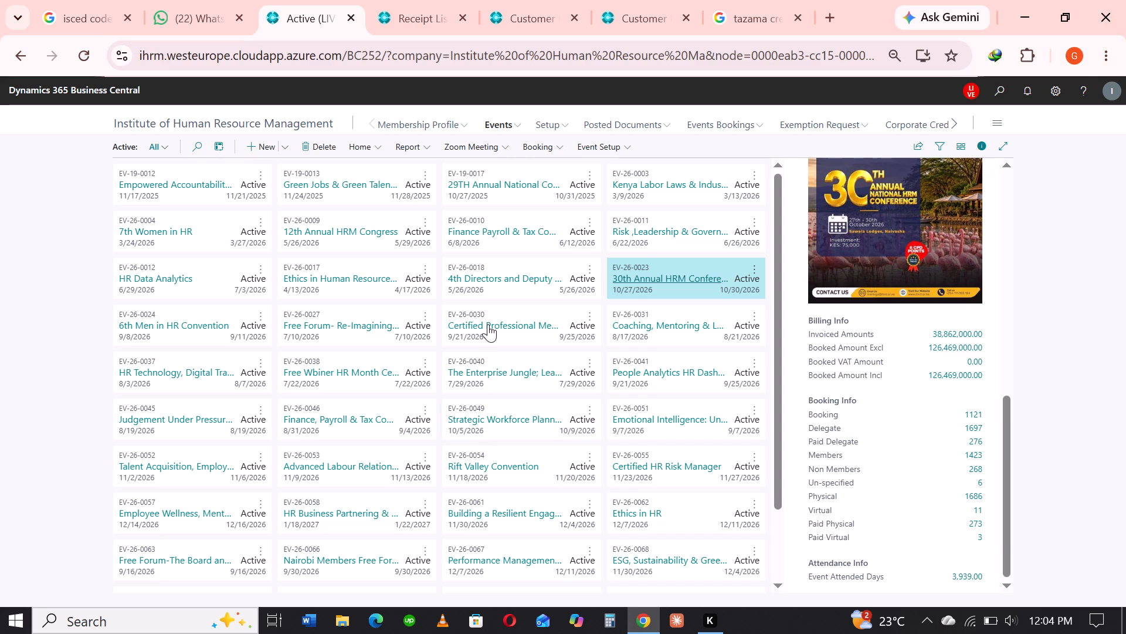
Search the customer list for "lap fund" and create a new sales invoice for Local Authorities Provident Fund - LAP Fund.
{"action": "left_click", "coordinate": [396, 9]}
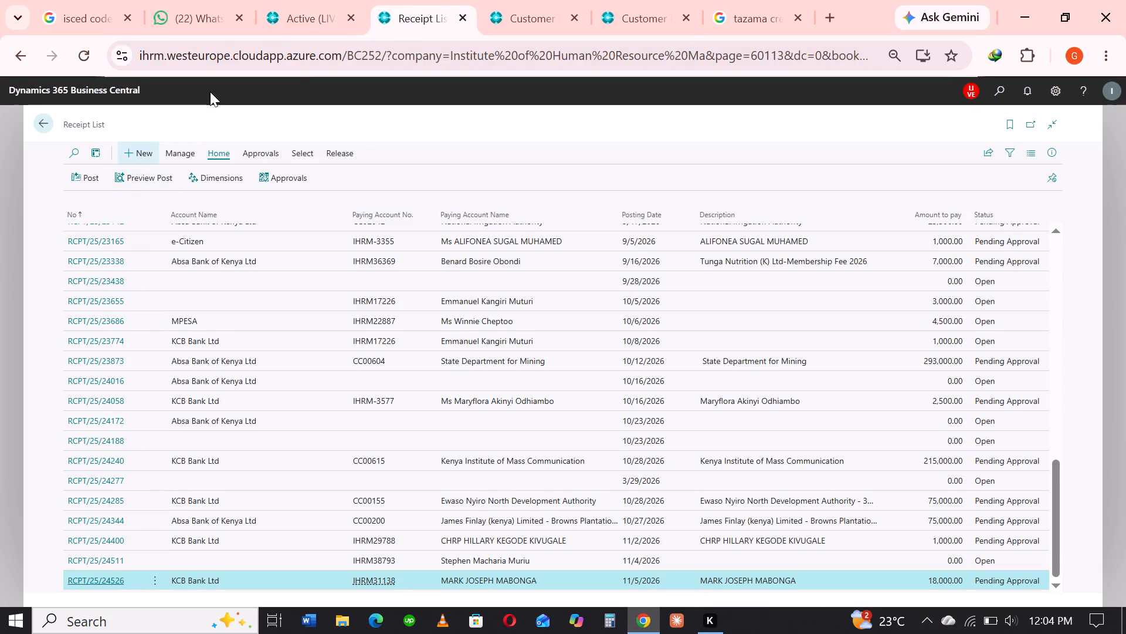
{"action": "left_click", "coordinate": [538, 5]}
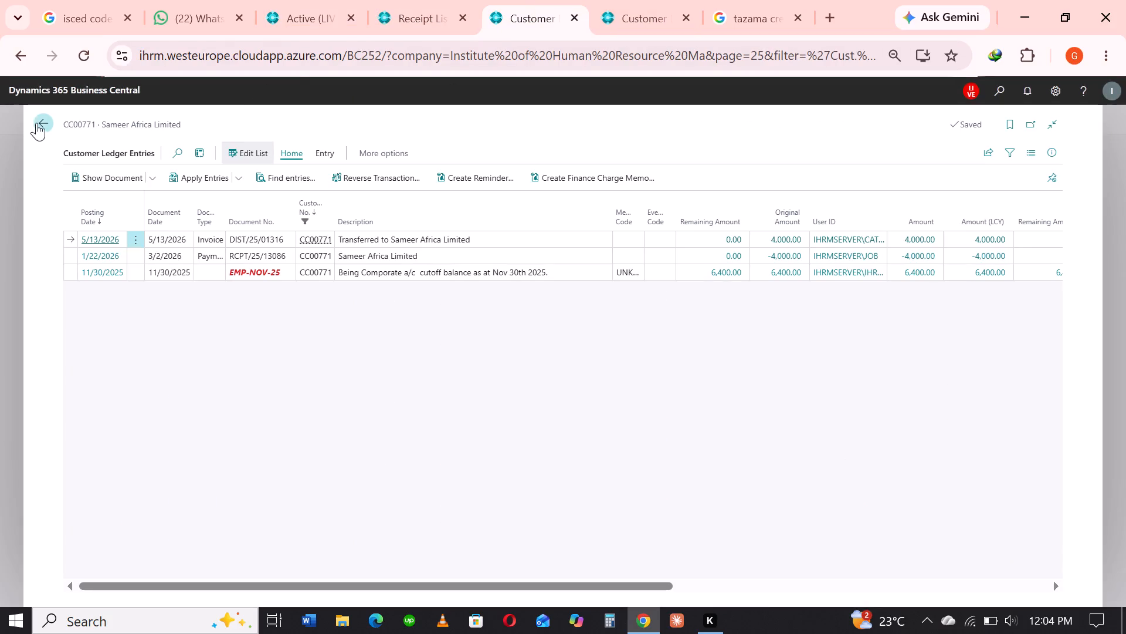
{"action": "left_click", "coordinate": [36, 120]}
{"action": "left_click_drag", "start_coordinate": [178, 141], "coordinate": [159, 142]}
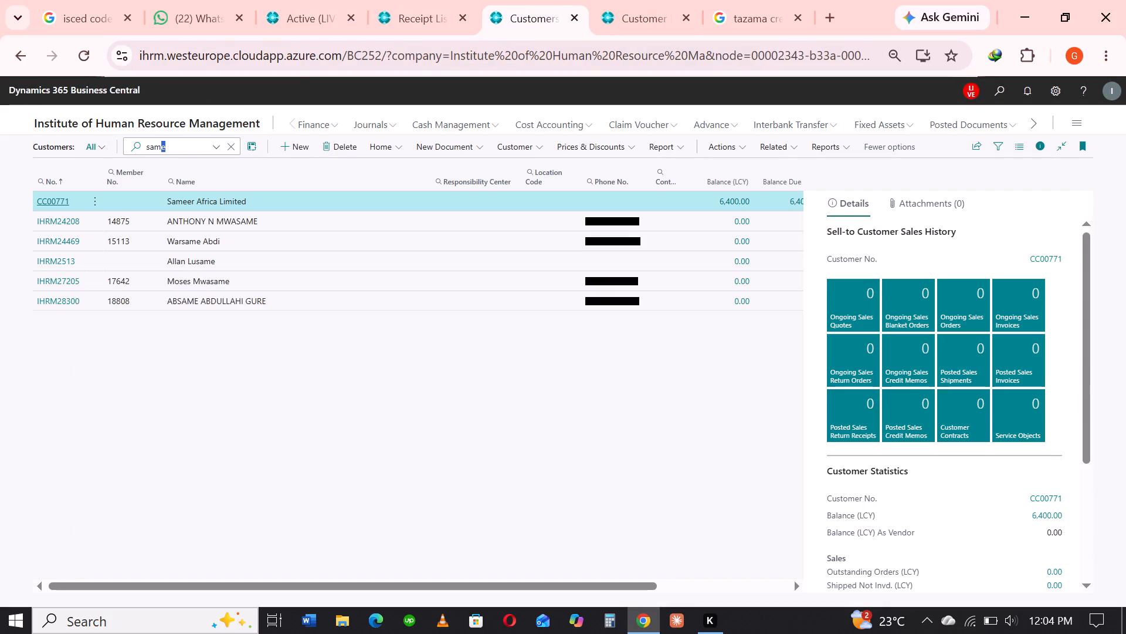
{"action": "left_click", "coordinate": [197, 143]}
{"action": "left_click_drag", "start_coordinate": [196, 142], "coordinate": [123, 126]}
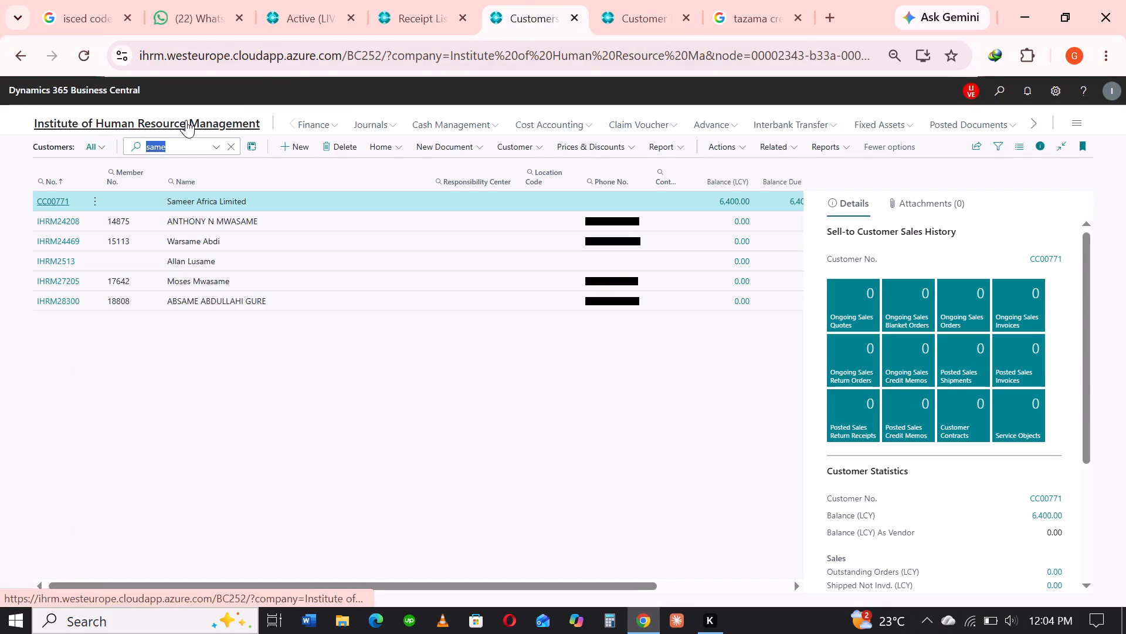
{"action": "key", "text": "BackSpace"}
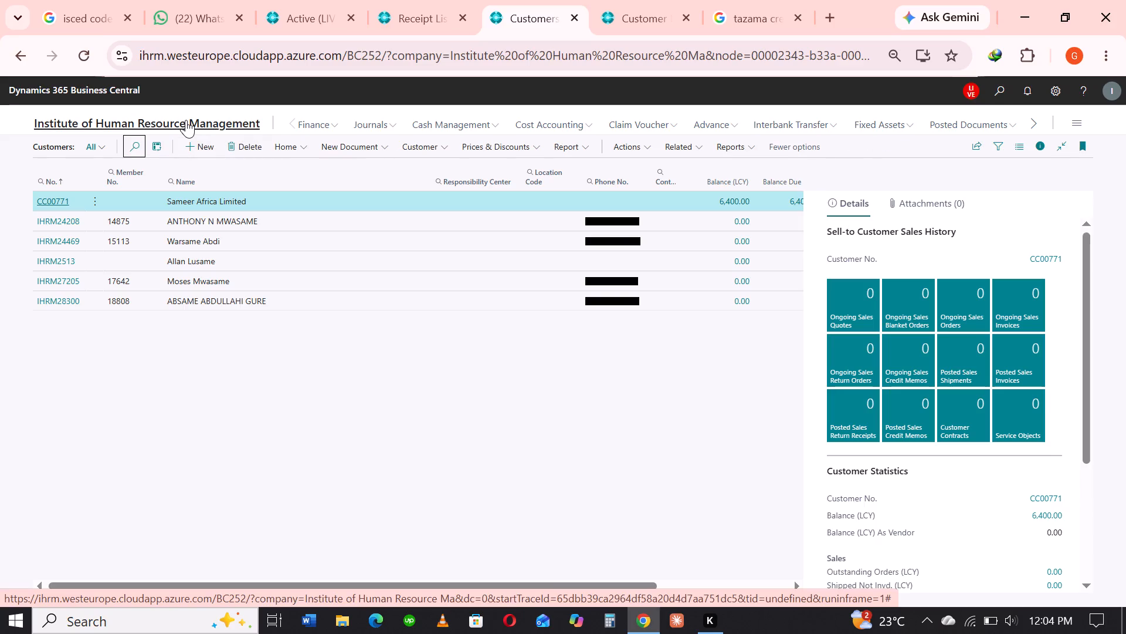
{"action": "type", "text": "lap"}
{"action": "key", "text": "space"}
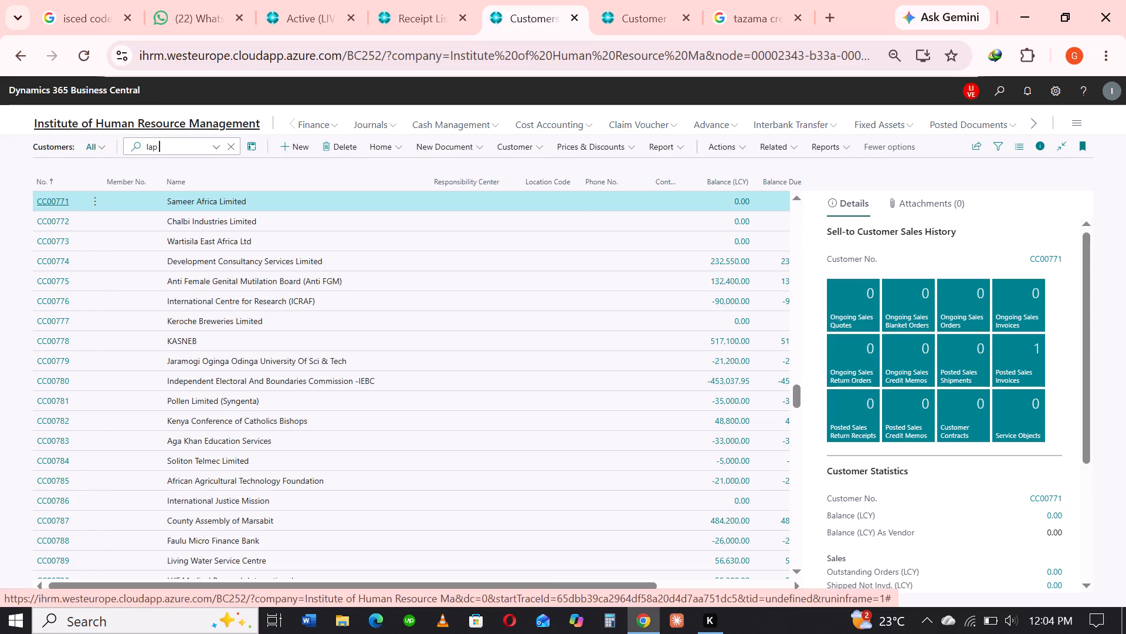
{"action": "type", "text": "fund"}
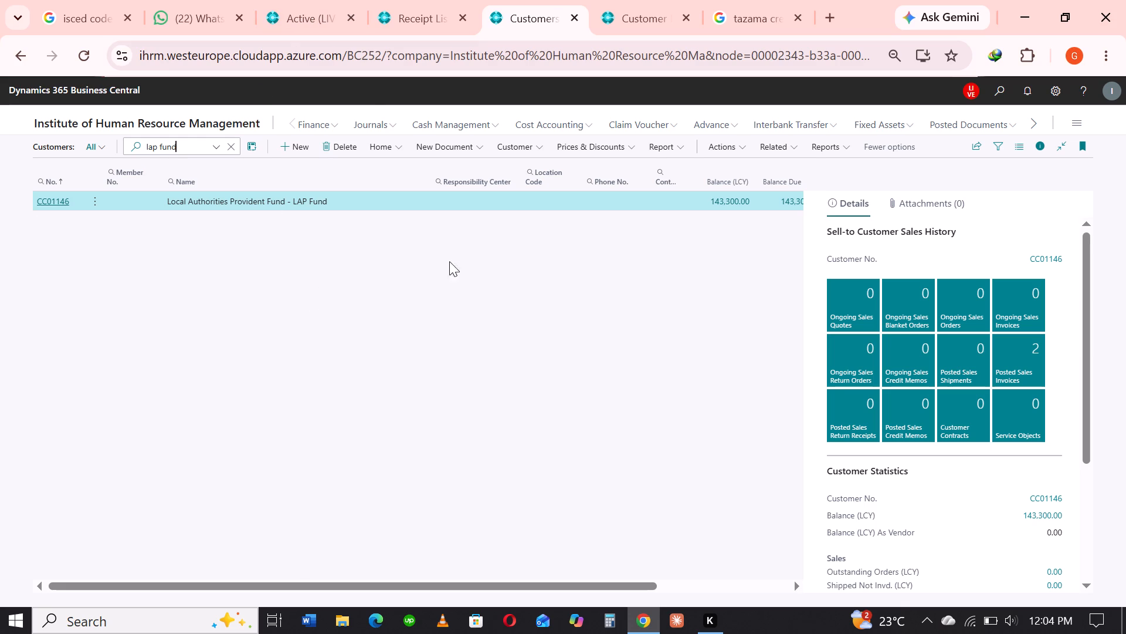
{"action": "left_click", "coordinate": [460, 148]}
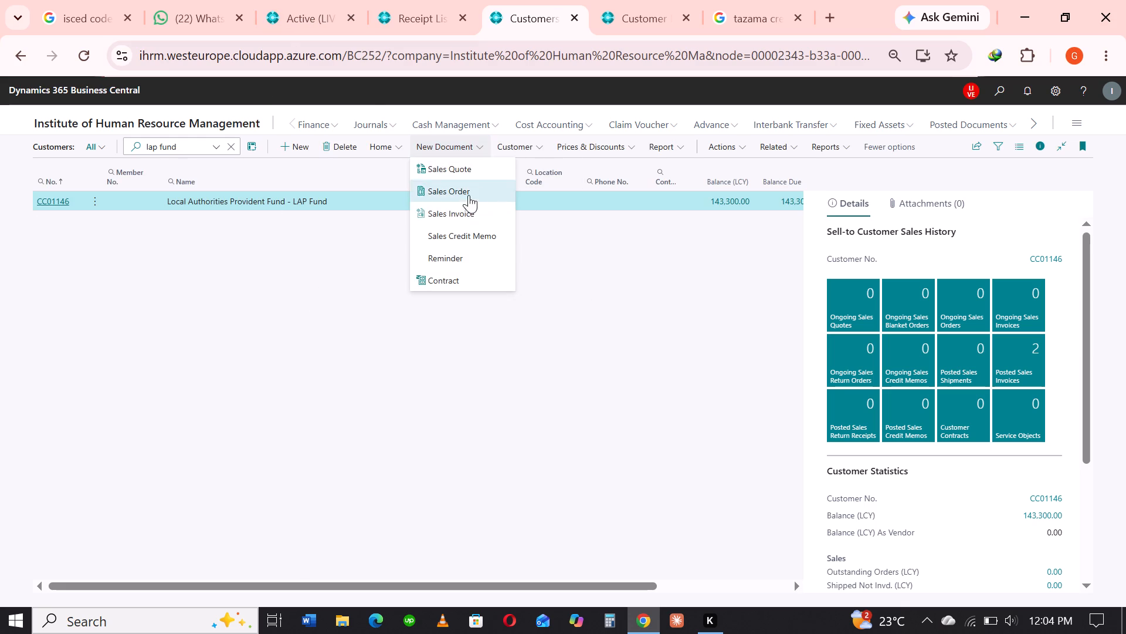
{"action": "left_click", "coordinate": [464, 211]}
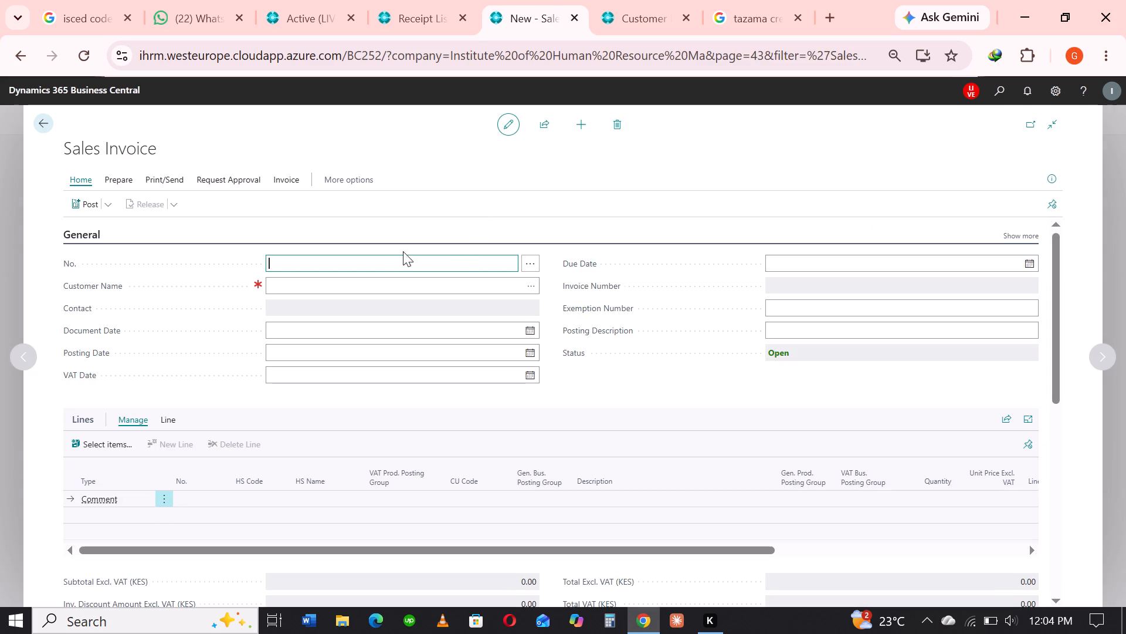
{"action": "left_click", "coordinate": [345, 288]}
{"action": "left_click", "coordinate": [491, 210]}
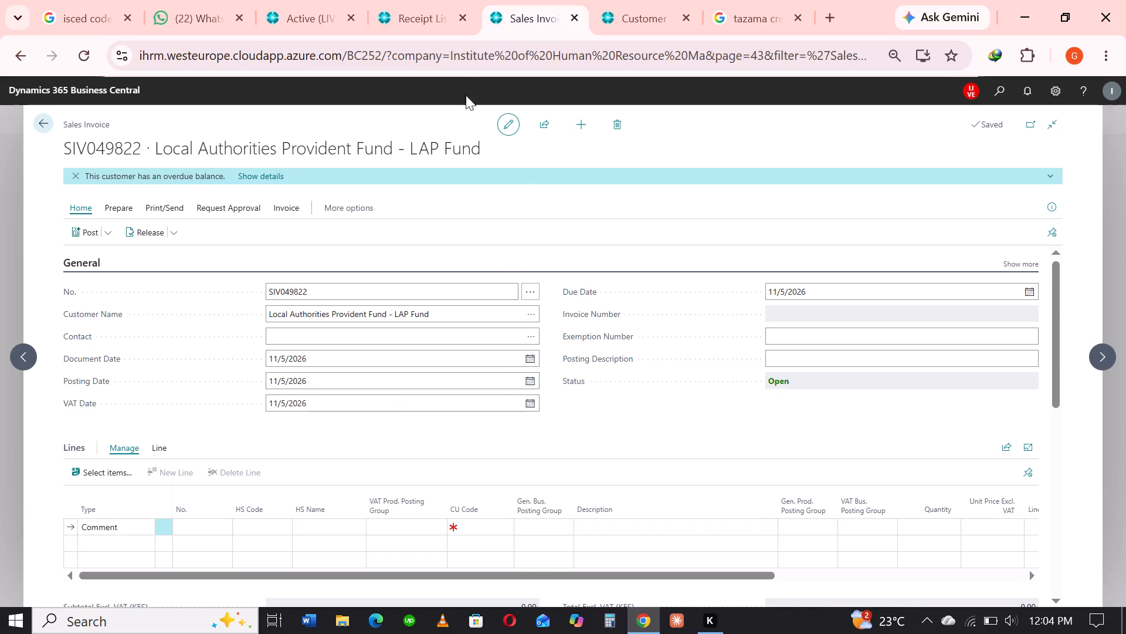
In the other customer session, search for "kcb" and open the ledger entries of KCB Bank Kenya Ltd.
{"action": "left_click", "coordinate": [628, 2]}
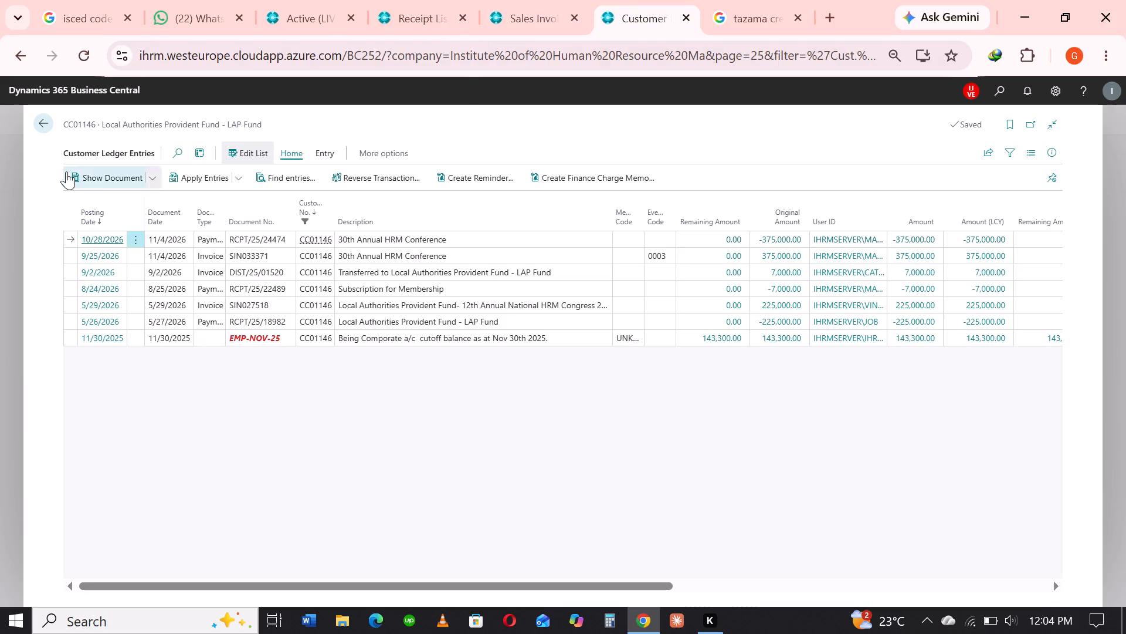
{"action": "left_click", "coordinate": [43, 130]}
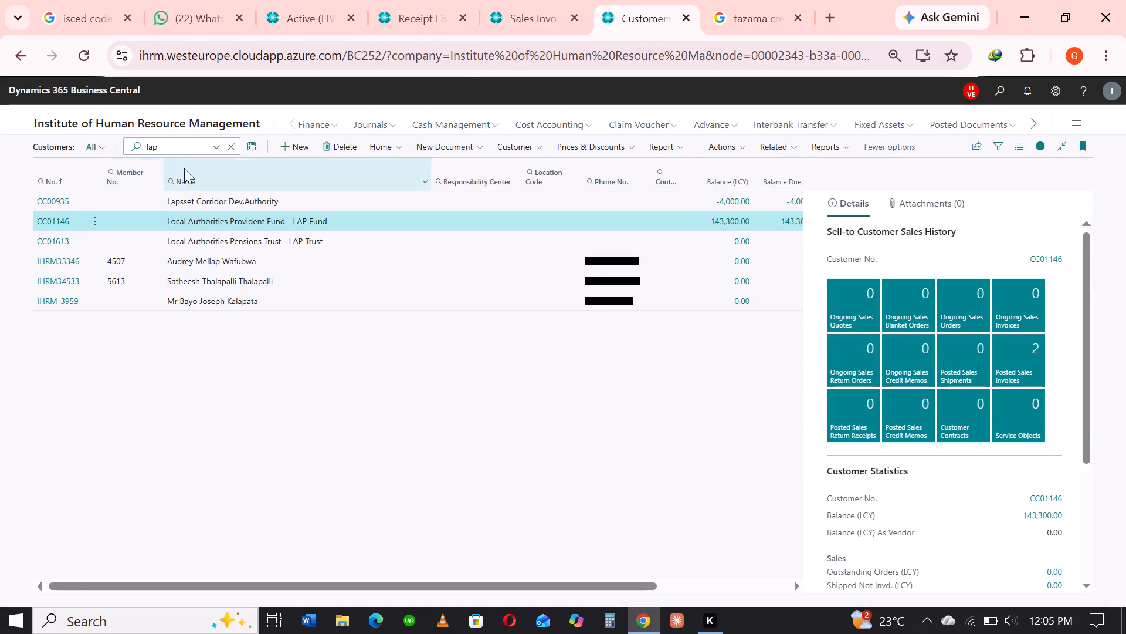
{"action": "left_click_drag", "start_coordinate": [193, 148], "coordinate": [89, 134]}
{"action": "type", "text": "kcb"}
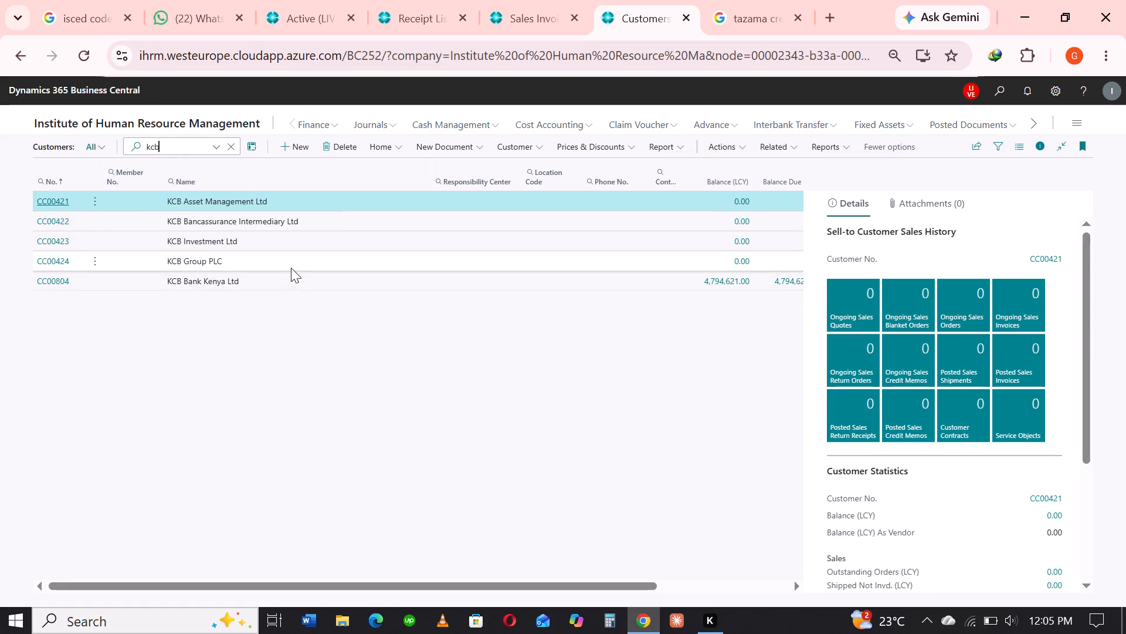
{"action": "left_click", "coordinate": [287, 278]}
{"action": "left_click", "coordinate": [535, 151]}
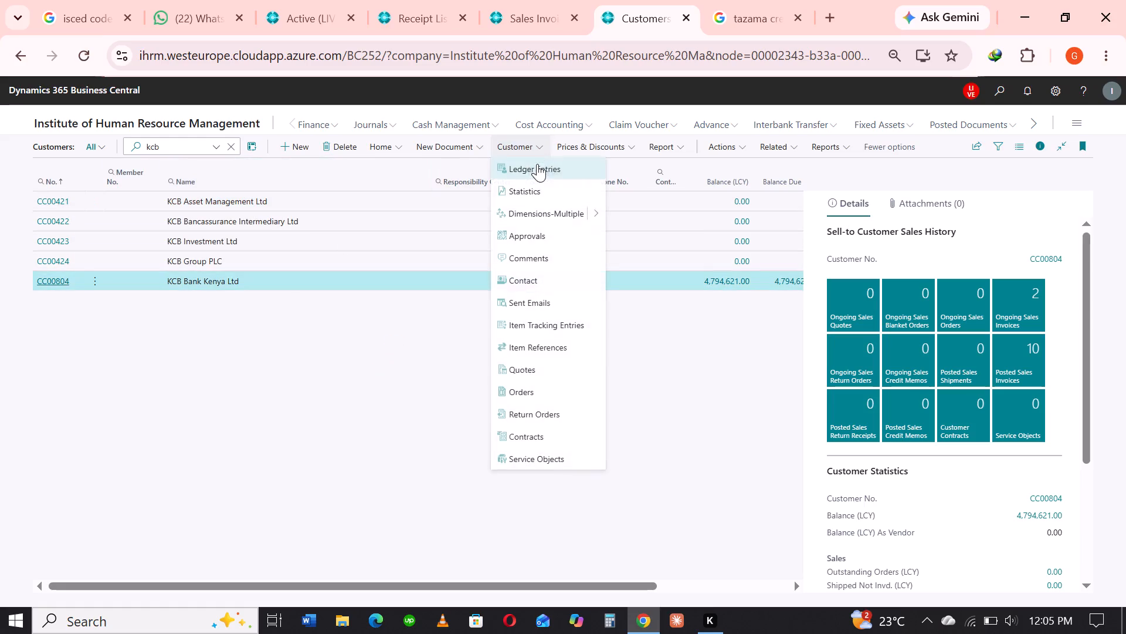
{"action": "left_click", "coordinate": [537, 165]}
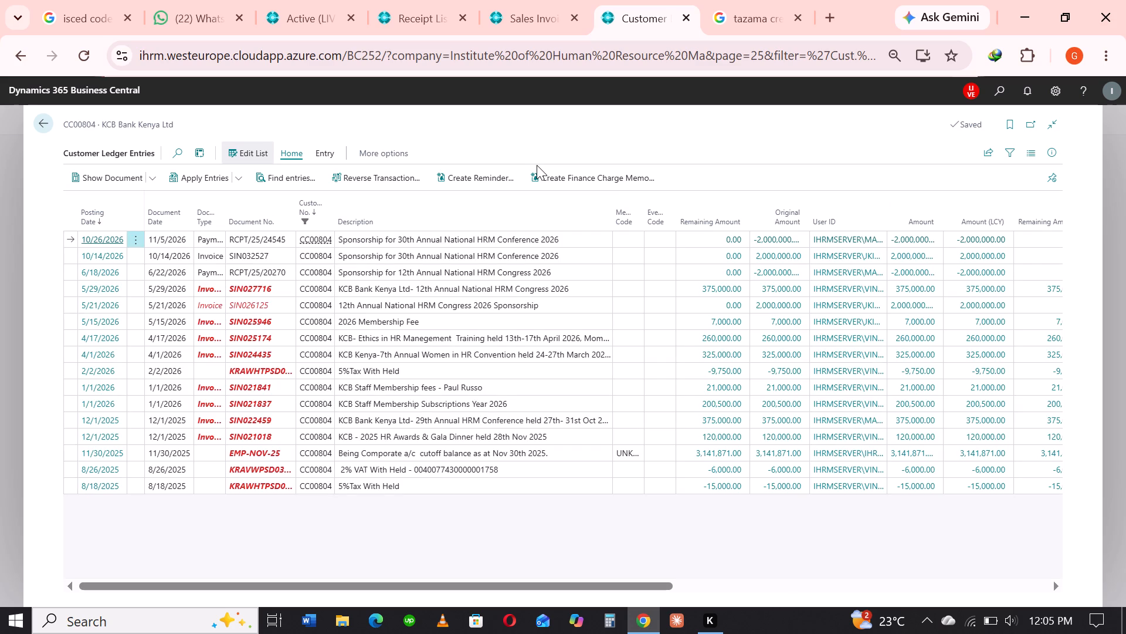
Open posted sales invoice SIN032527 from the ledger entries and copy its line description, "Sponsorship for 30th Annual National HRM Conference 2026".
{"action": "left_click", "coordinate": [76, 250]}
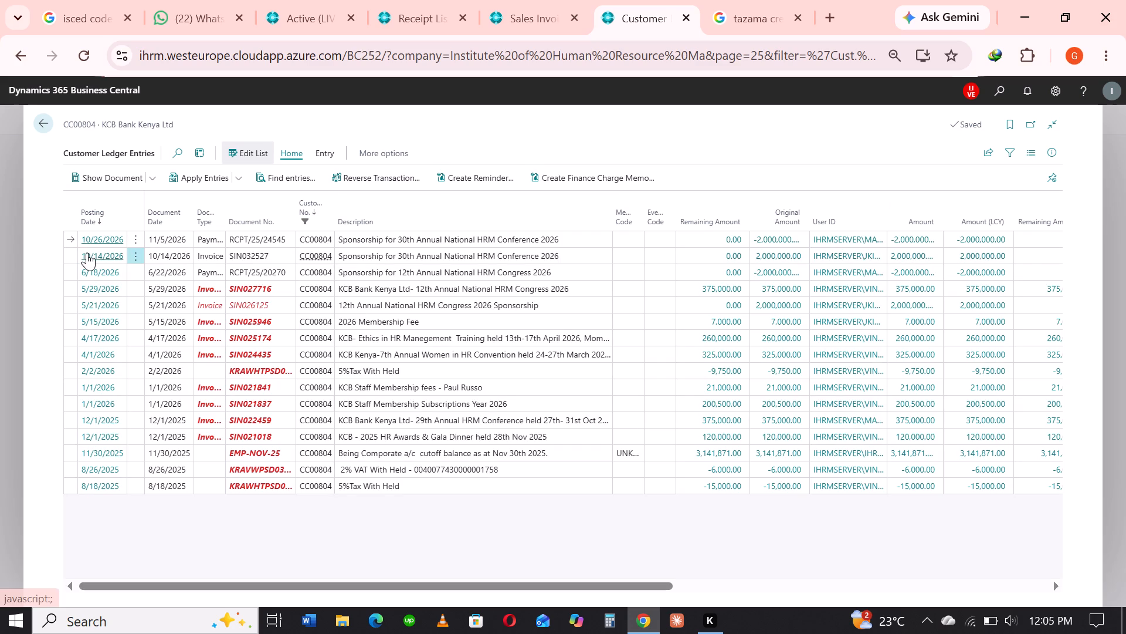
{"action": "left_click", "coordinate": [87, 252]}
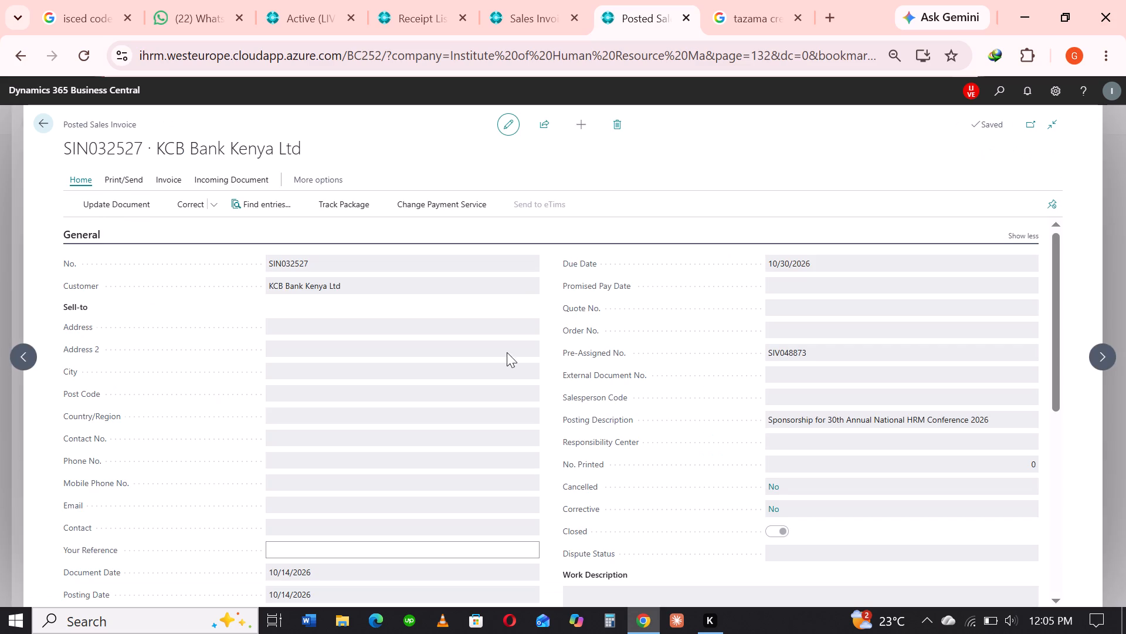
{"action": "left_click_drag", "start_coordinate": [1053, 267], "coordinate": [1059, 426]}
{"action": "left_click", "coordinate": [497, 393]}
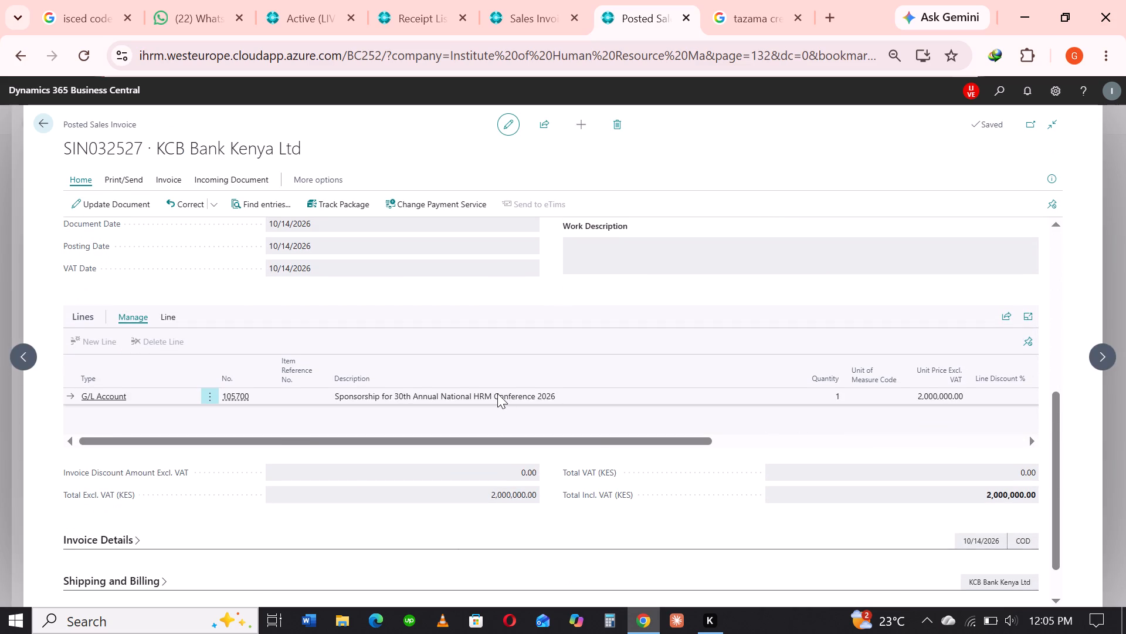
{"action": "triple_click", "coordinate": [497, 393]}
{"action": "key", "text": "ctrl+c"}
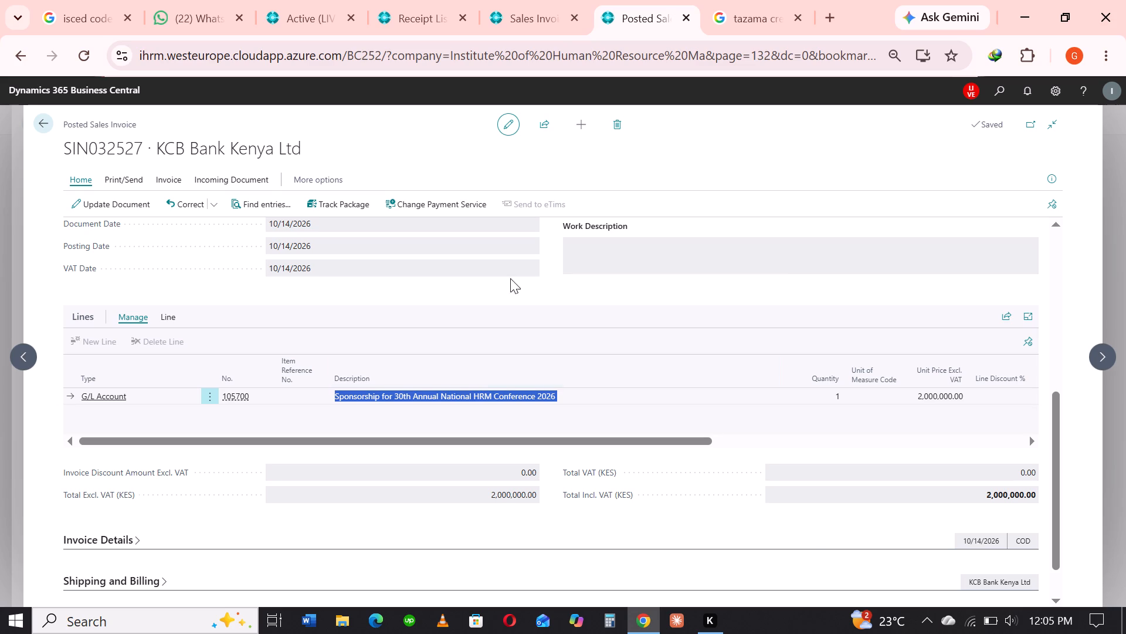
Check the posted KCB invoice for reference and set the LAP Fund sales invoice's posting date to 10/14/2026.
{"action": "left_click", "coordinate": [541, 0]}
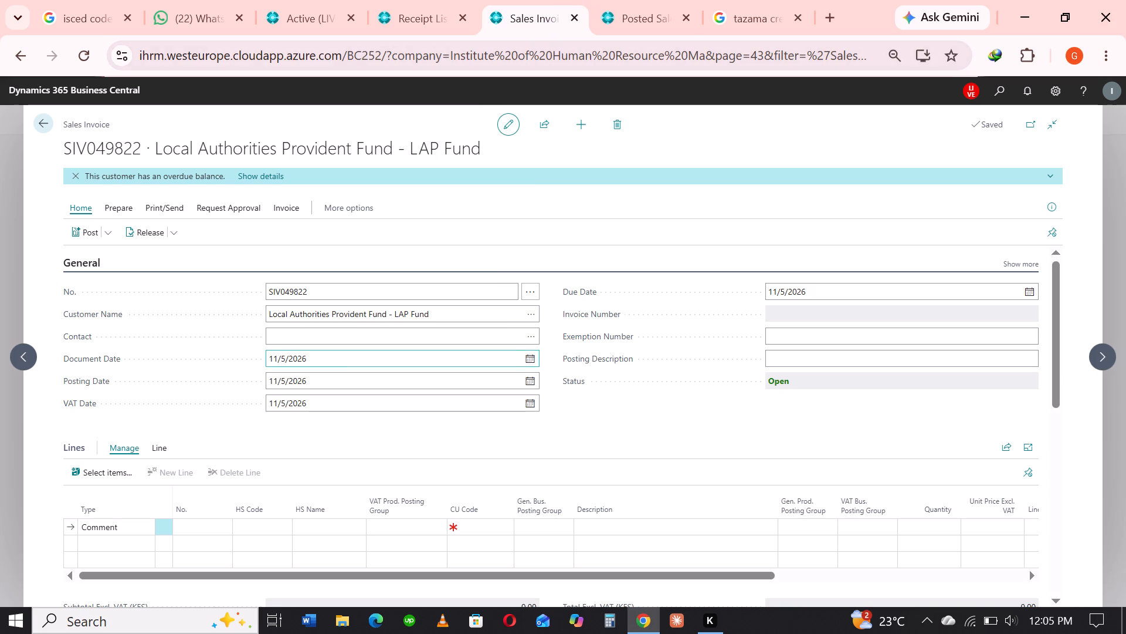
{"action": "left_click", "coordinate": [586, 0]}
{"action": "left_click", "coordinate": [619, 0]}
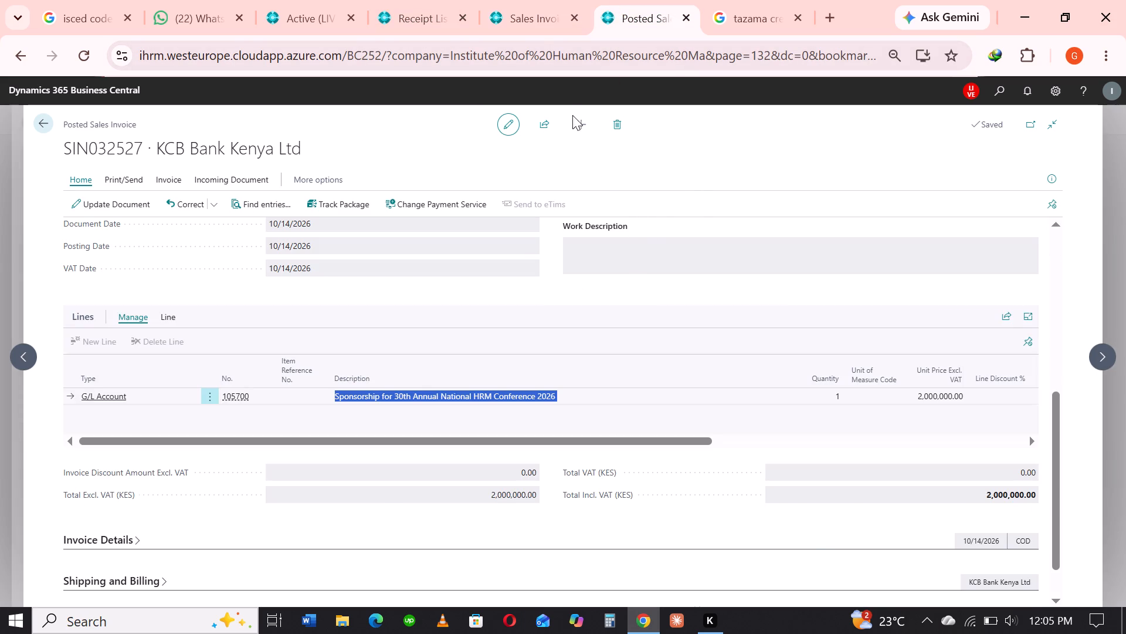
{"action": "left_click", "coordinate": [524, 7]}
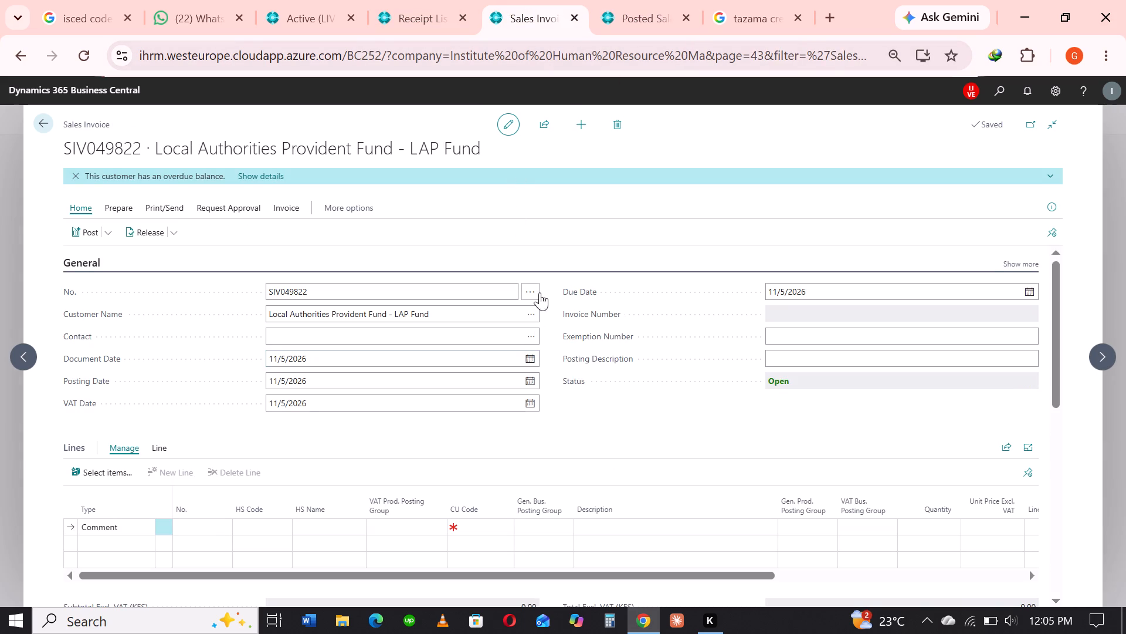
{"action": "left_click", "coordinate": [536, 381]}
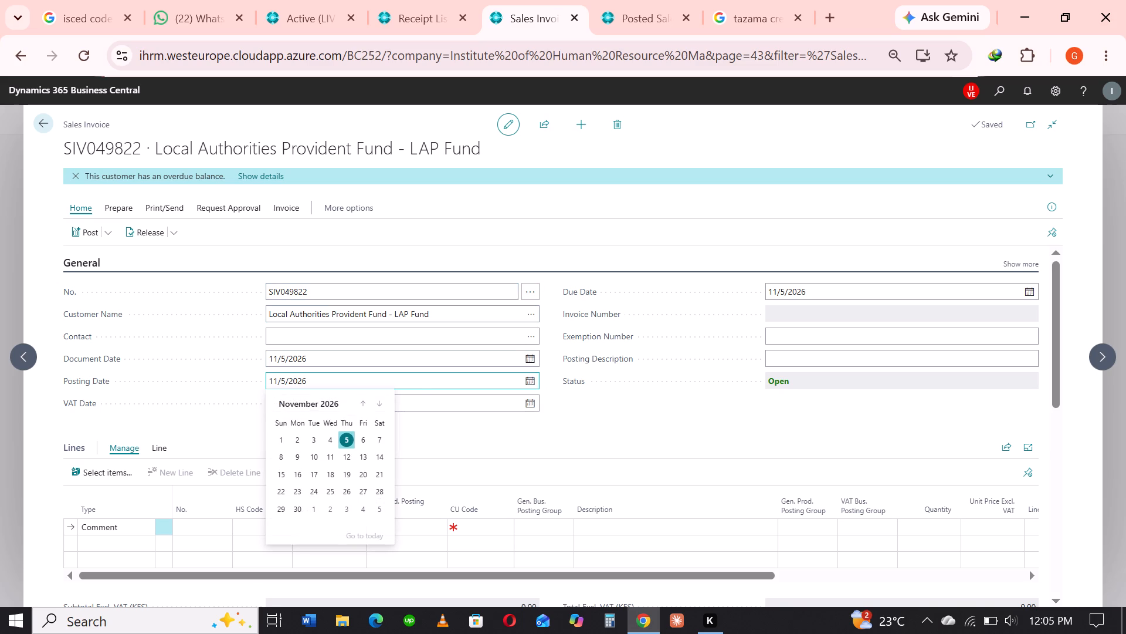
{"action": "left_click", "coordinate": [355, 410]}
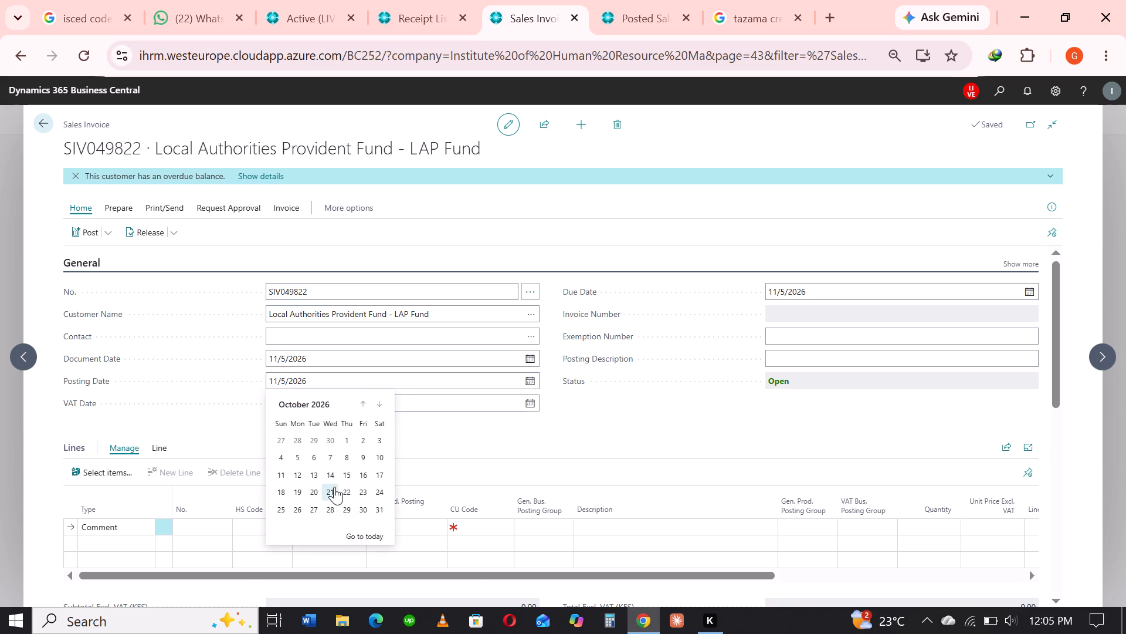
{"action": "left_click", "coordinate": [324, 474]}
{"action": "left_click", "coordinate": [456, 456]}
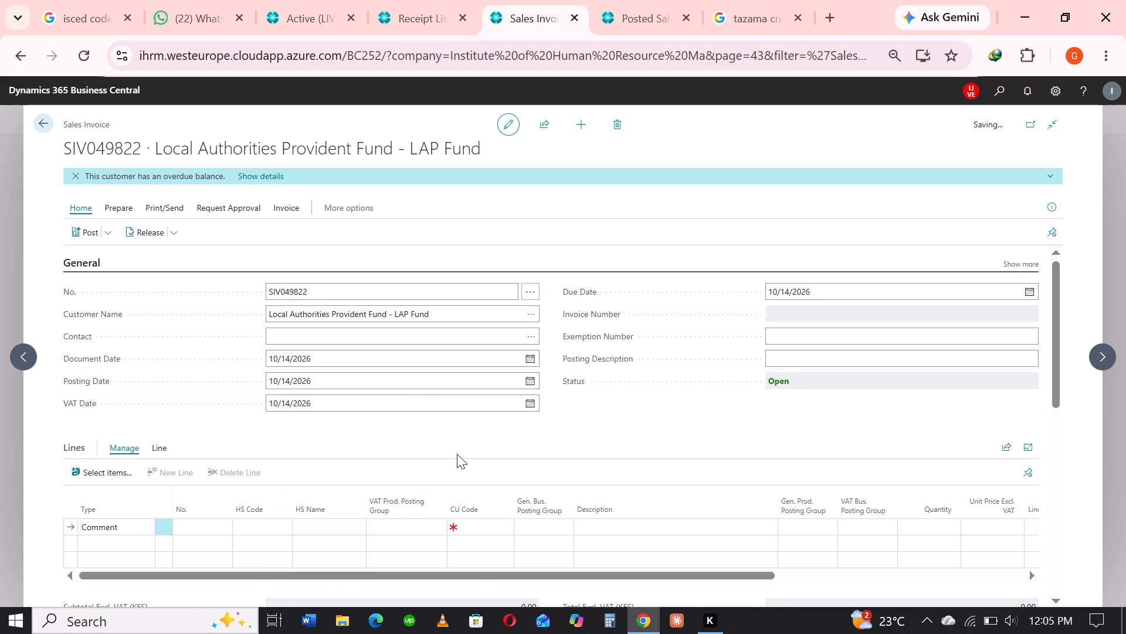
Set the LAP Fund invoice's first line to type G/L Account with No. 105700, consulting the posted KCB invoice line.
{"action": "left_click", "coordinate": [147, 529]}
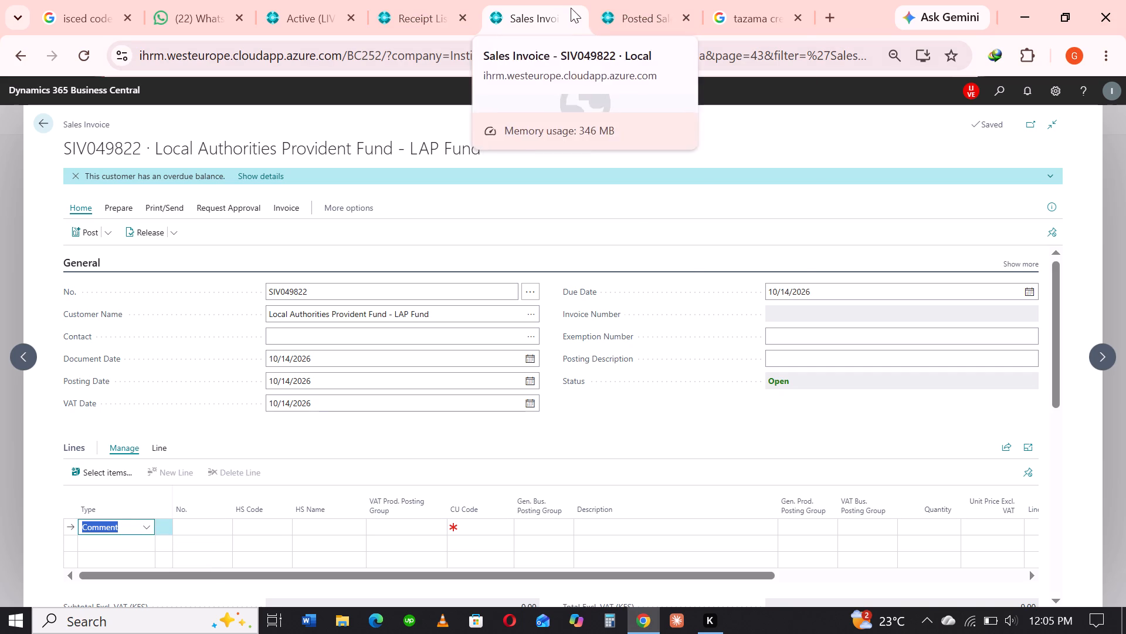
{"action": "left_click", "coordinate": [670, 0]}
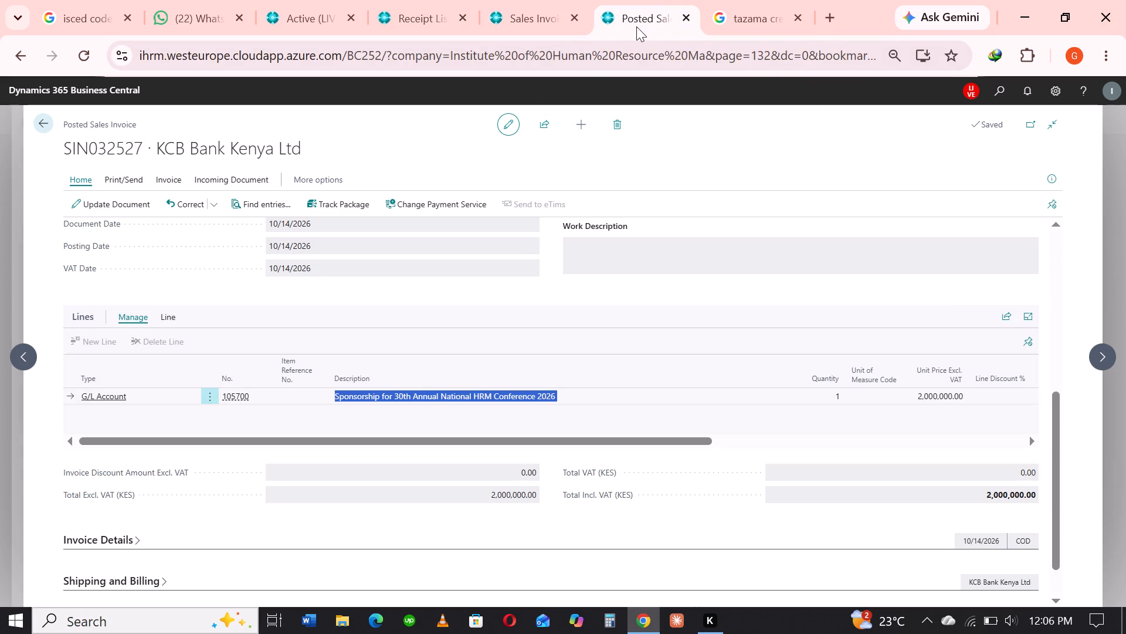
{"action": "left_click", "coordinate": [532, 1]}
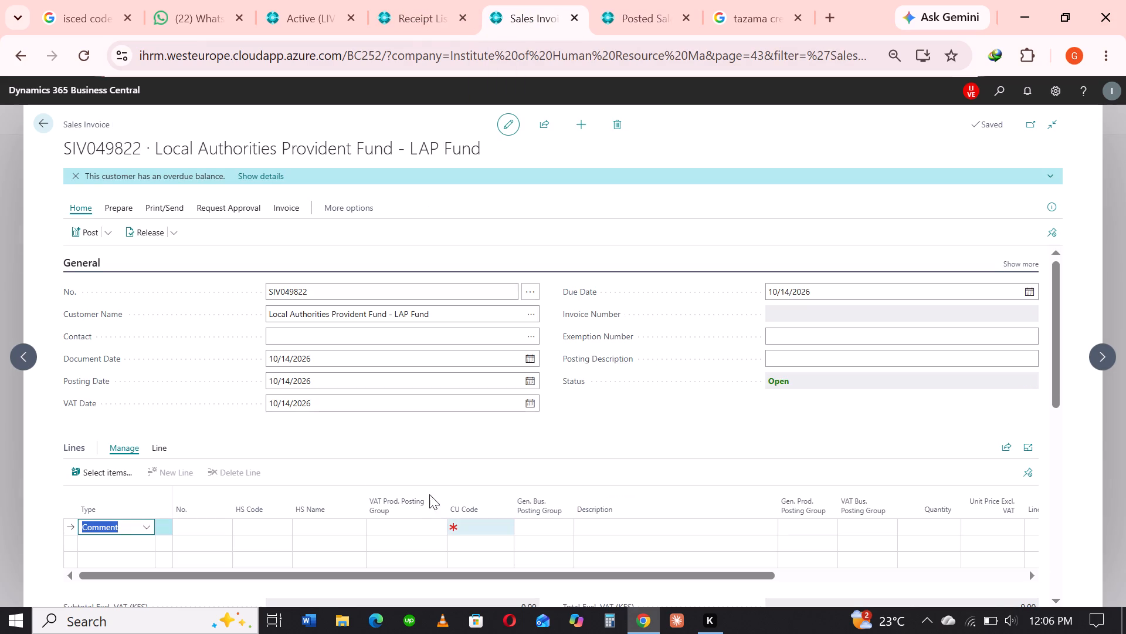
{"action": "left_click", "coordinate": [620, 10]}
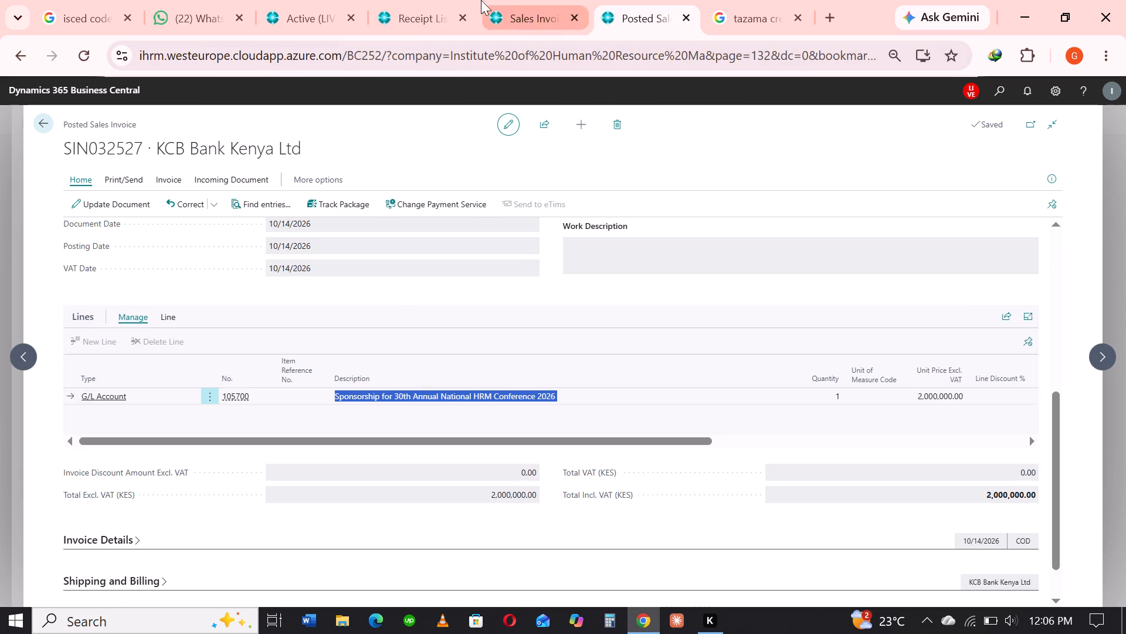
{"action": "left_click", "coordinate": [442, 1]}
{"action": "left_click", "coordinate": [517, 0]}
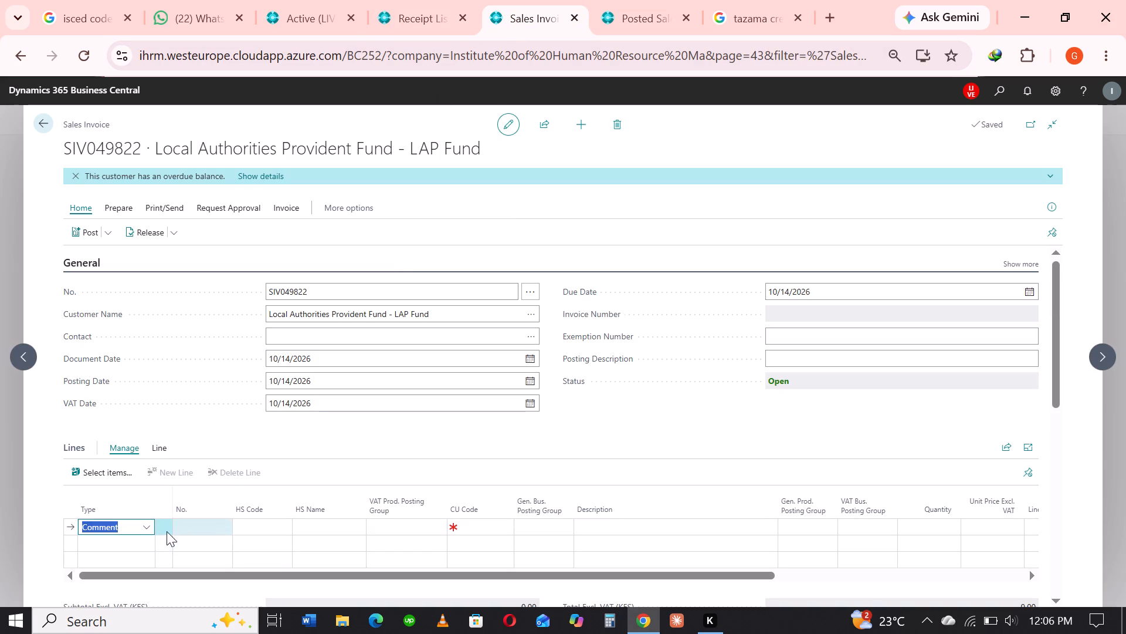
{"action": "left_click", "coordinate": [150, 527]}
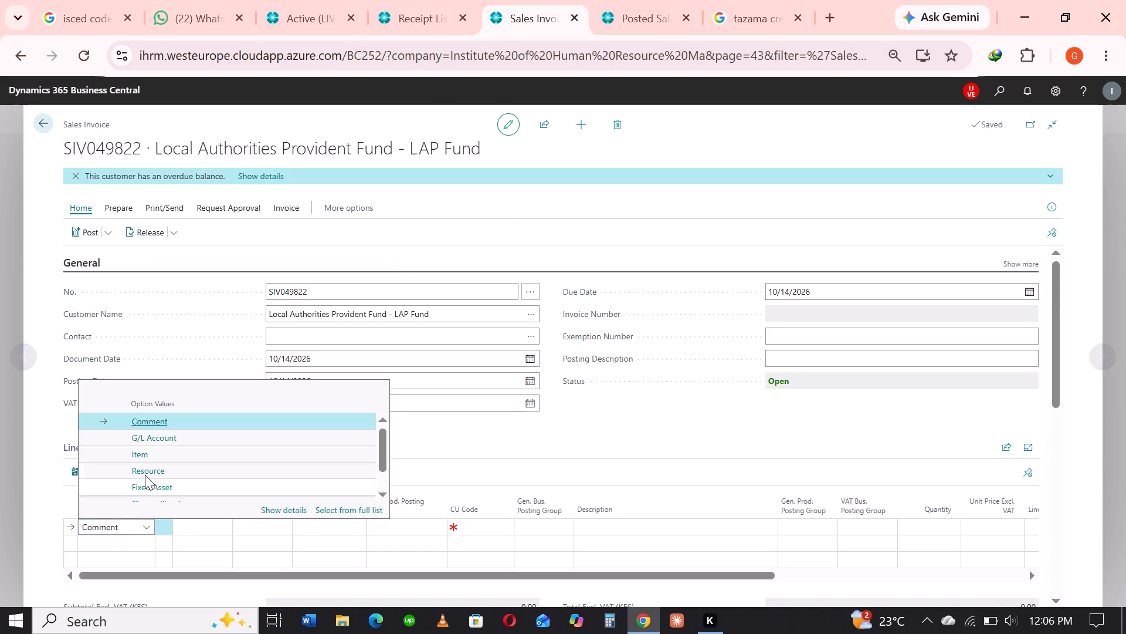
{"action": "left_click", "coordinate": [162, 441]}
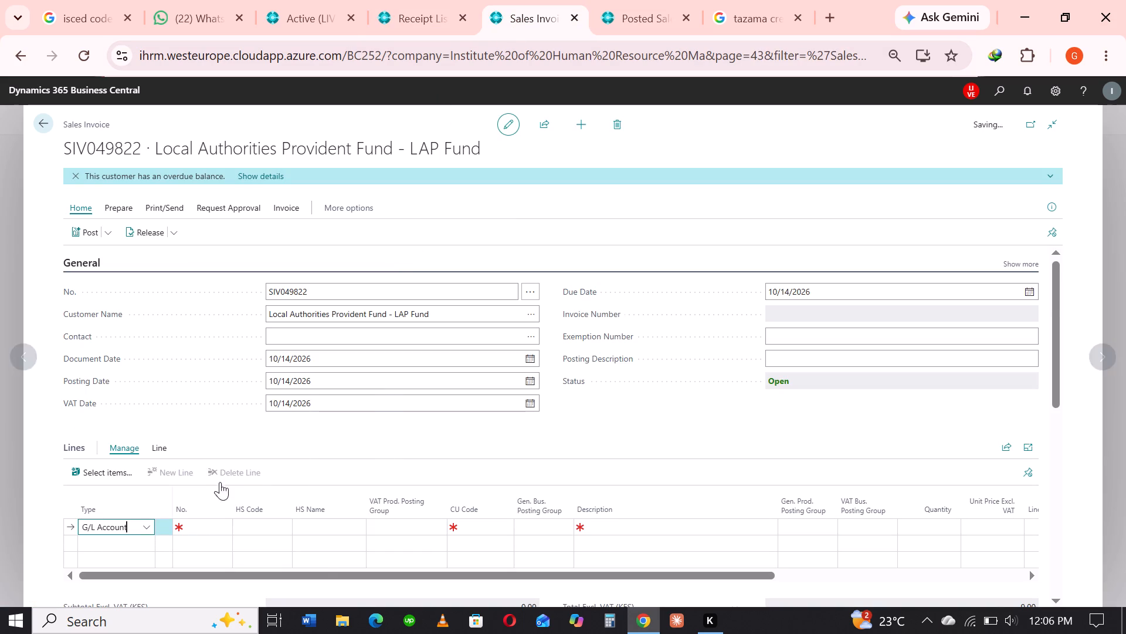
{"action": "left_click", "coordinate": [216, 523]}
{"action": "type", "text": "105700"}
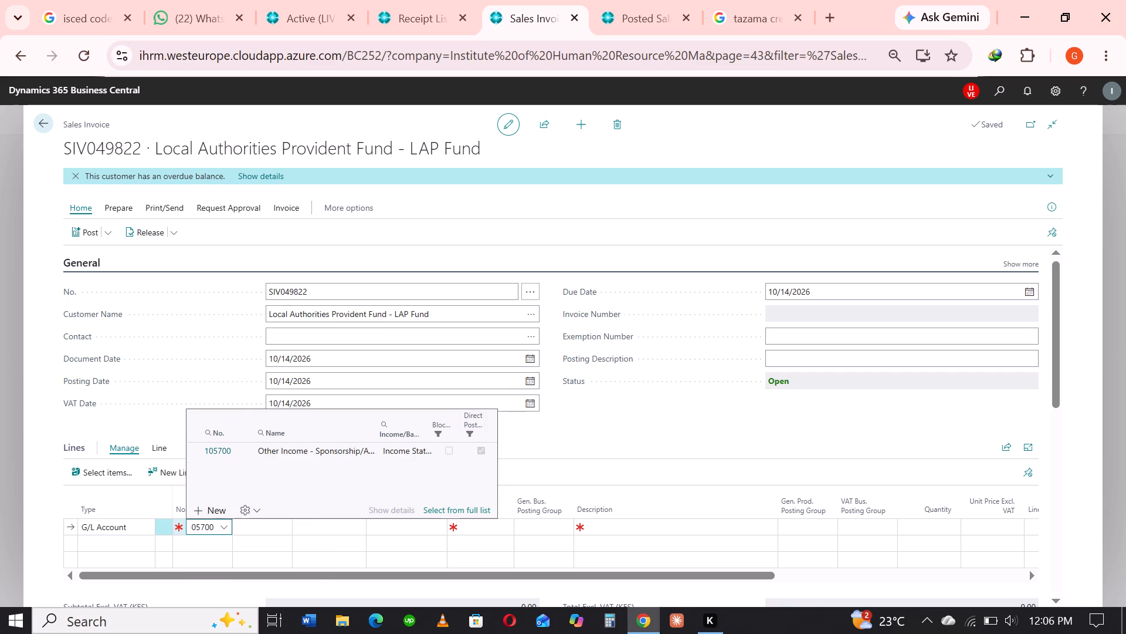
{"action": "left_click", "coordinate": [375, 454]}
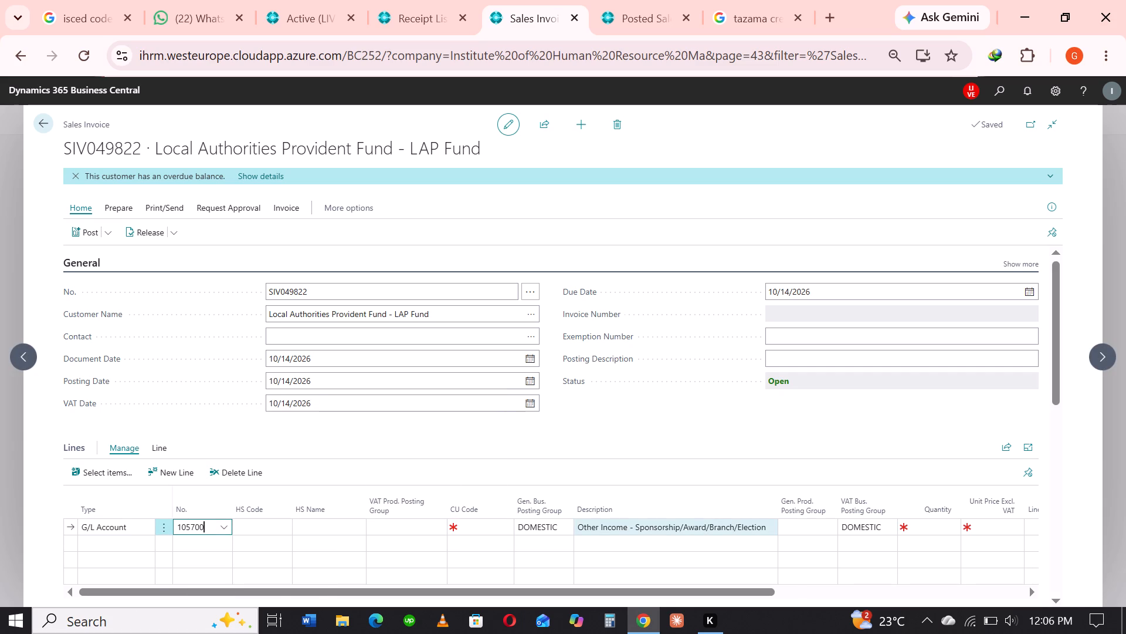
Set the invoice line's HS code to 0011.21.01 and its description to "Sponsorship for 30th Annual National HRM Conference 2026".
{"action": "left_click", "coordinate": [287, 527]}
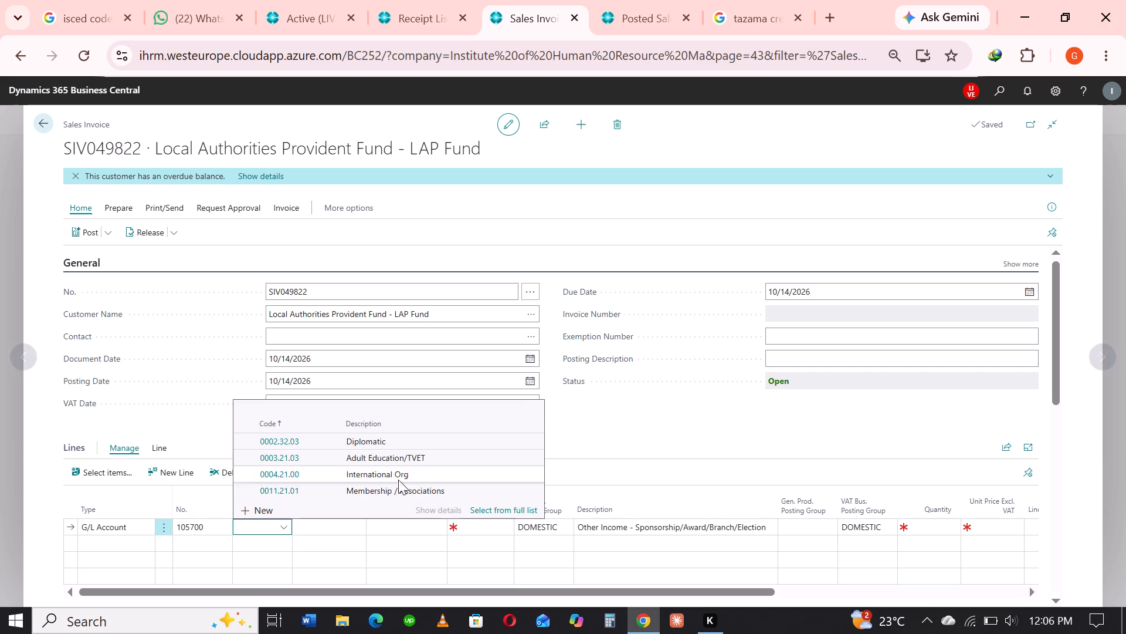
{"action": "left_click", "coordinate": [403, 484]}
{"action": "left_click", "coordinate": [409, 527]}
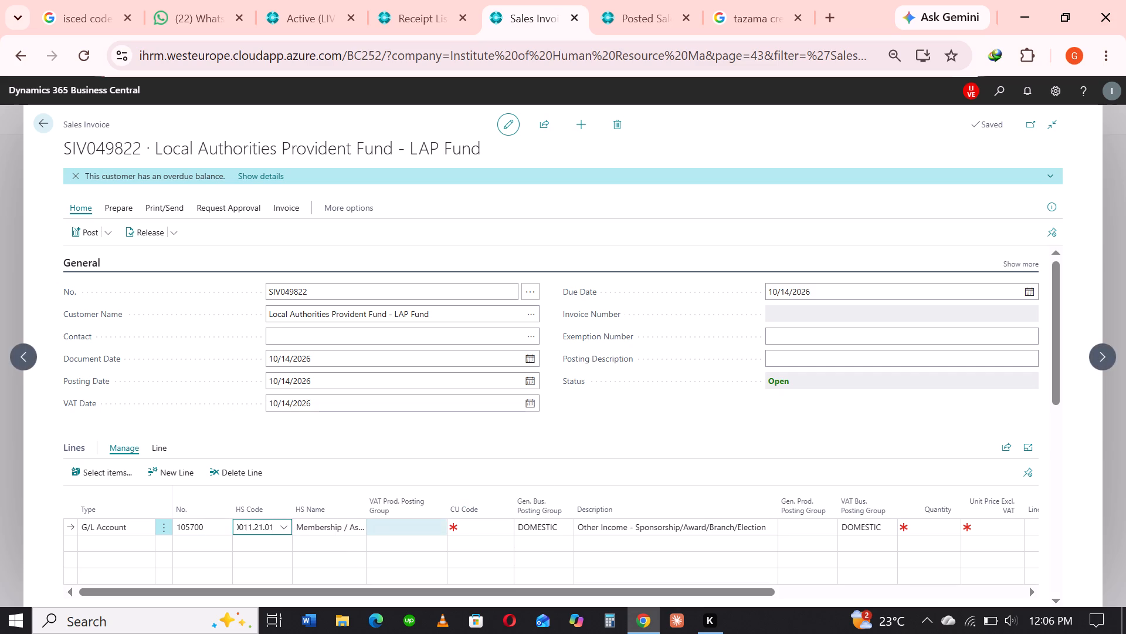
{"action": "left_click", "coordinate": [779, 425]}
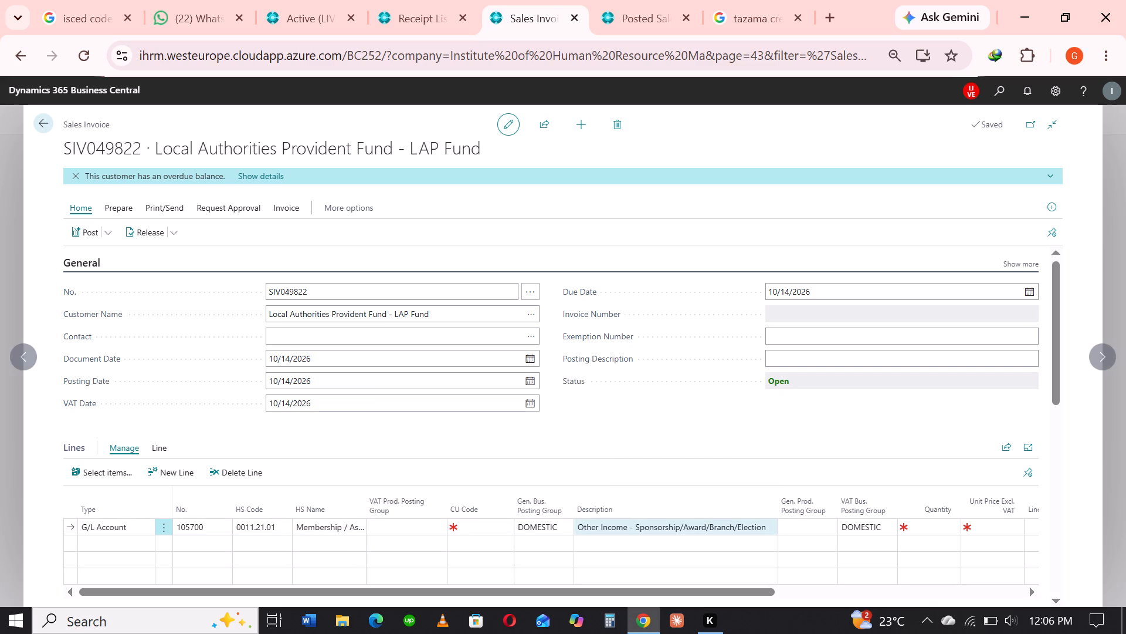
{"action": "left_click", "coordinate": [657, 527]}
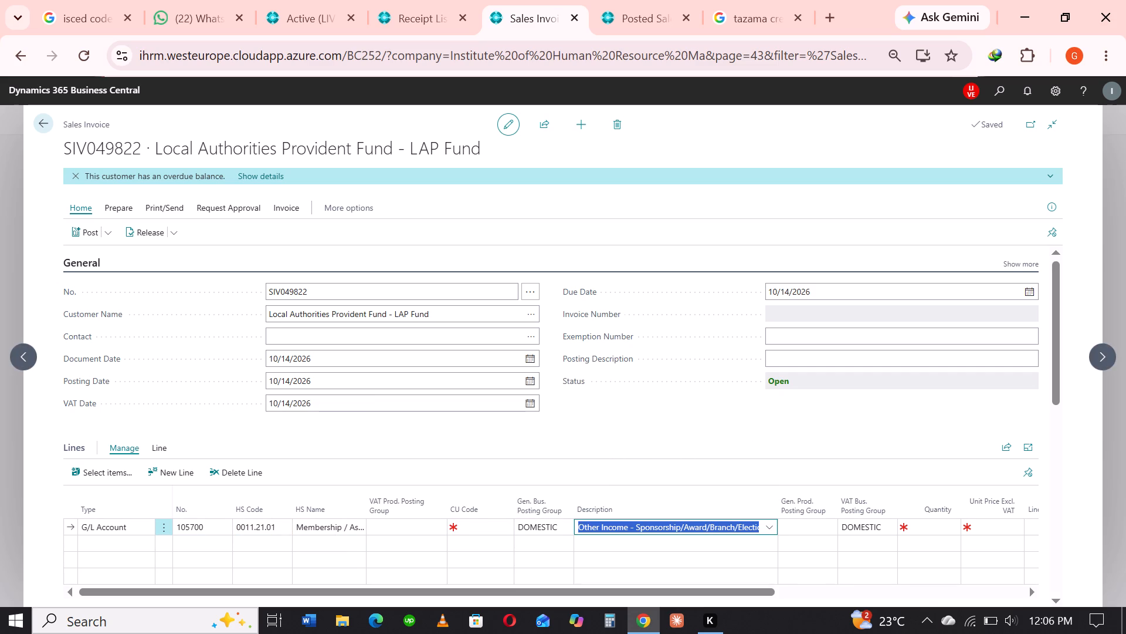
{"action": "key", "text": "ctrl+v"}
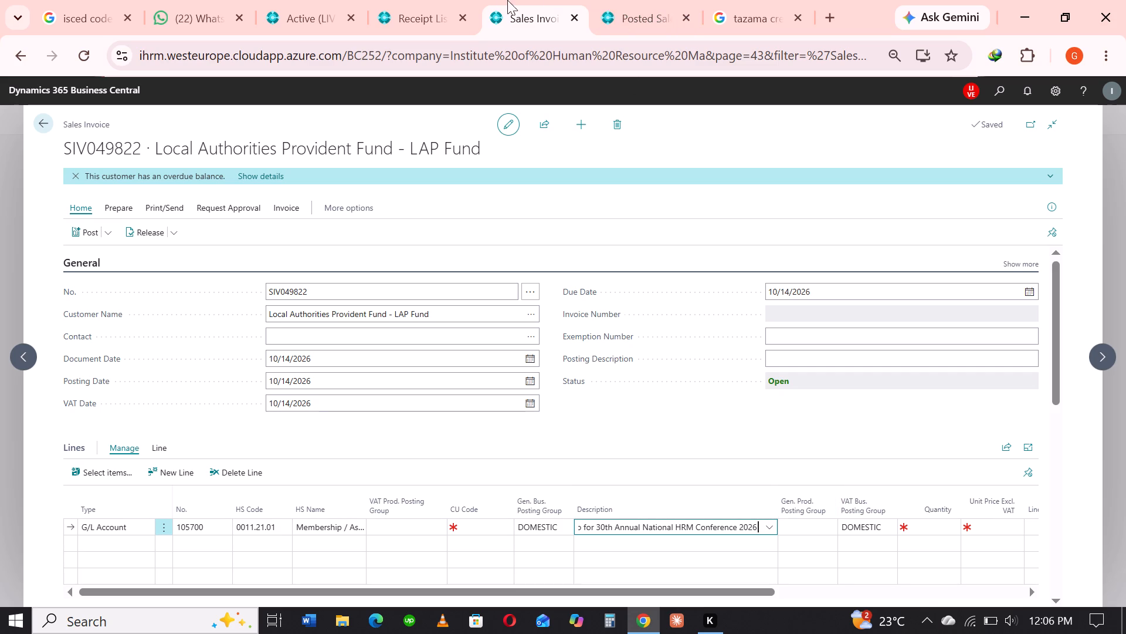
Consult the posted KCB invoice line and set the LAP Fund line's quantity to 1 and unit price excluding VAT to 1,000,000.
{"action": "left_click", "coordinate": [647, 0]}
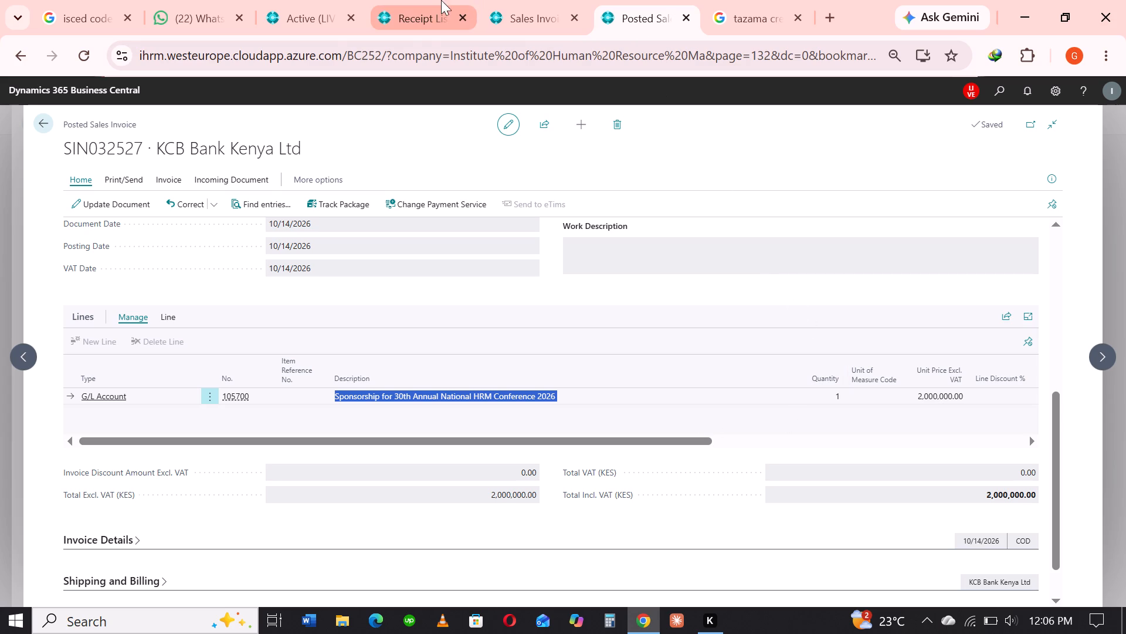
{"action": "left_click", "coordinate": [526, 0]}
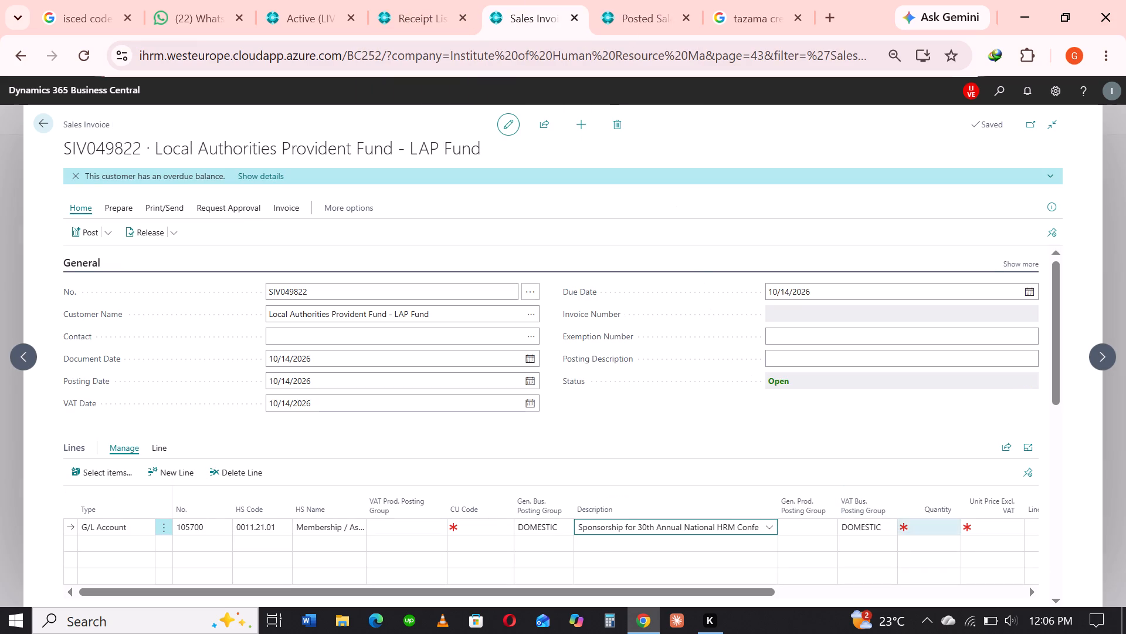
{"action": "left_click", "coordinate": [935, 524]}
{"action": "key", "text": "1"}
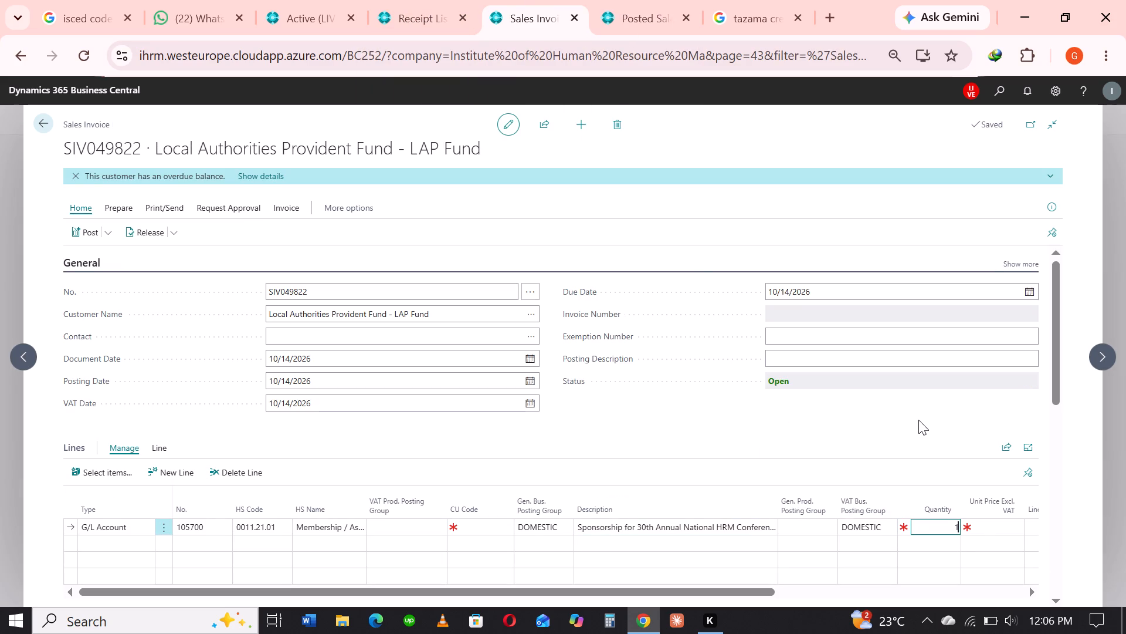
{"action": "left_click", "coordinate": [989, 520]}
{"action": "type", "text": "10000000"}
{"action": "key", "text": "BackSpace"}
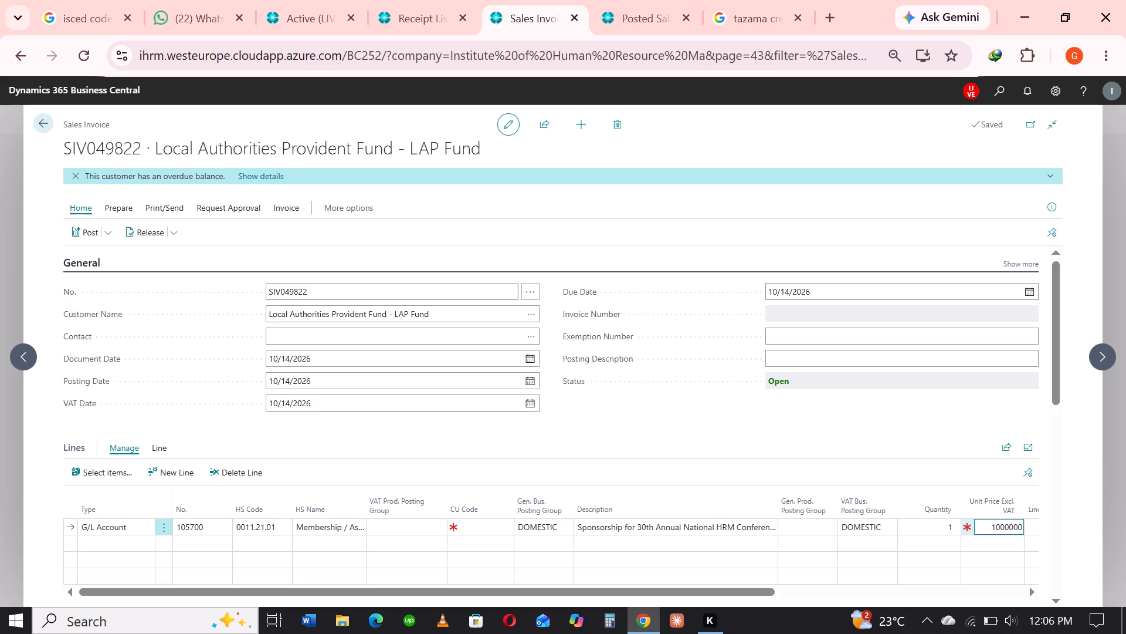
{"action": "left_click", "coordinate": [904, 210]}
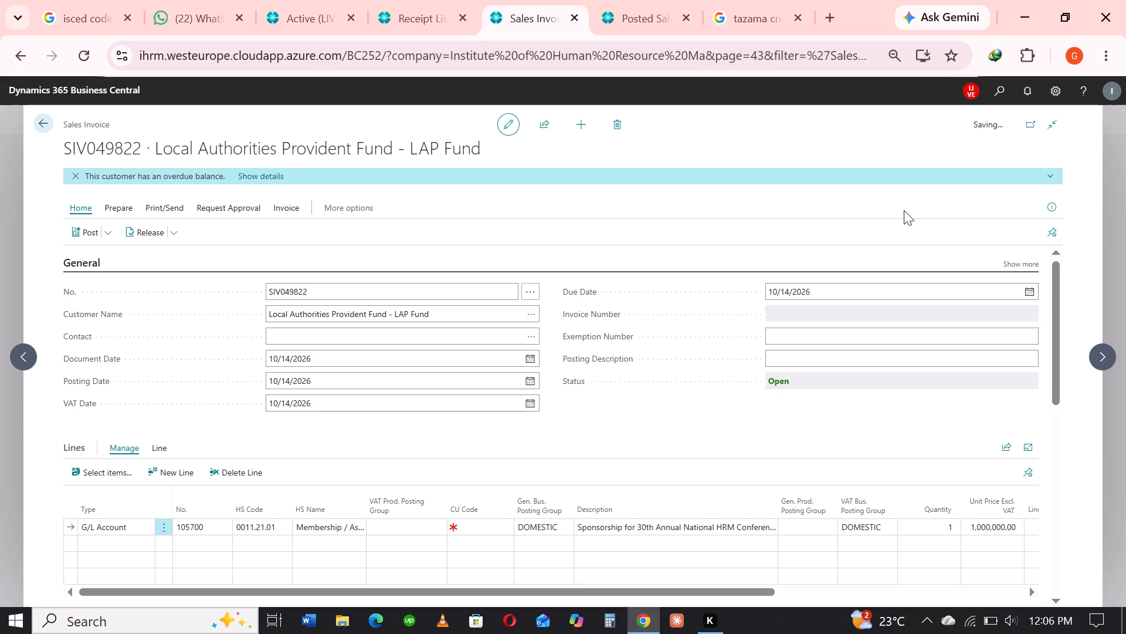
Assign the invoice line membership code UNKNOWN, events code 0003 (30th Annual HRM Conference) and department code MT.
{"action": "left_click_drag", "start_coordinate": [749, 593], "coordinate": [1010, 564]}
{"action": "left_click", "coordinate": [719, 523]}
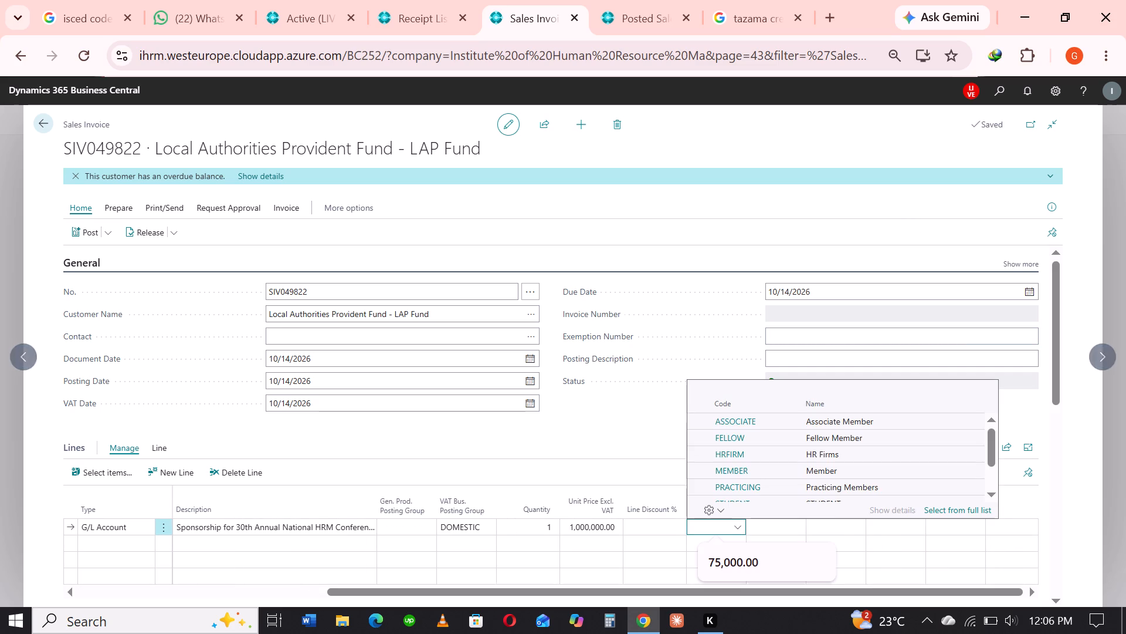
{"action": "type", "text": "unk"}
{"action": "left_click", "coordinate": [741, 184]}
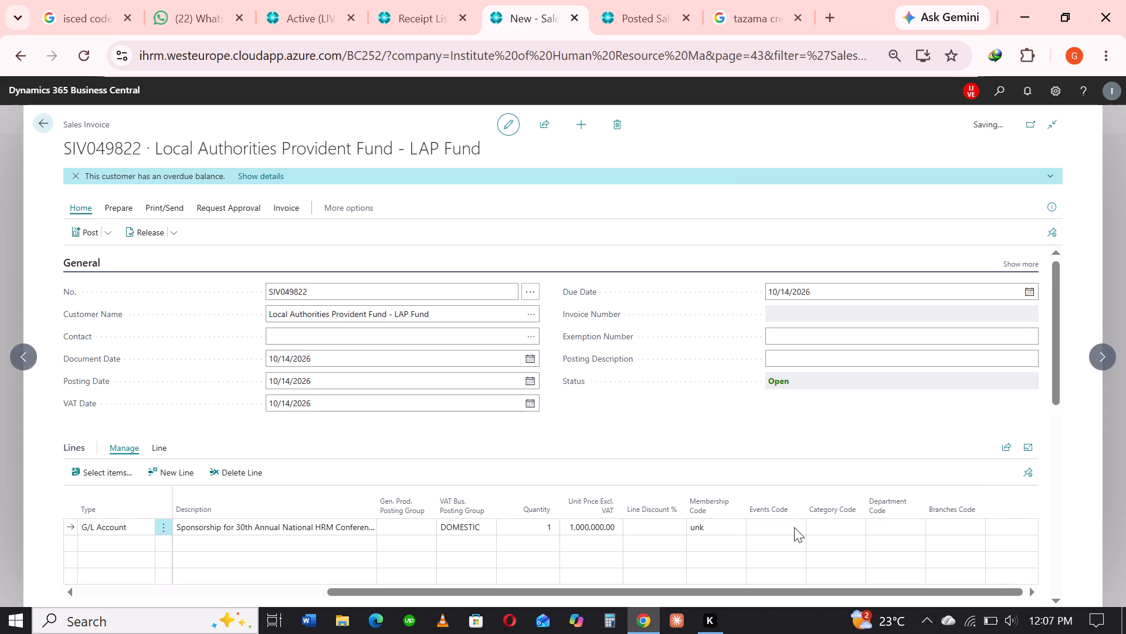
{"action": "left_click", "coordinate": [785, 525]}
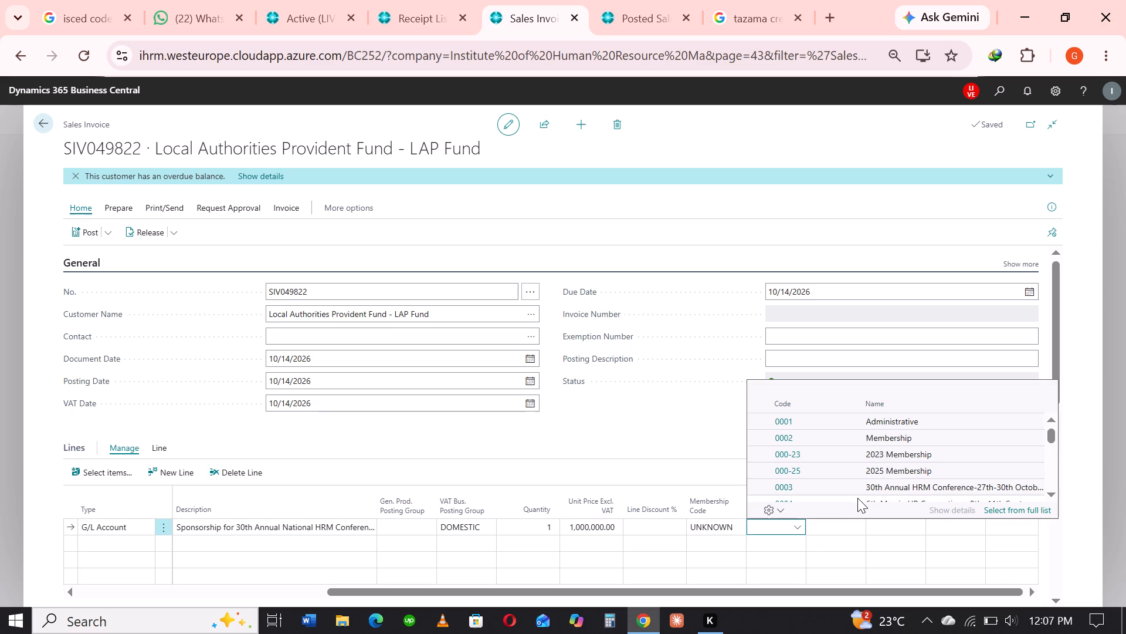
{"action": "left_click", "coordinate": [859, 487]}
{"action": "left_click", "coordinate": [900, 524]}
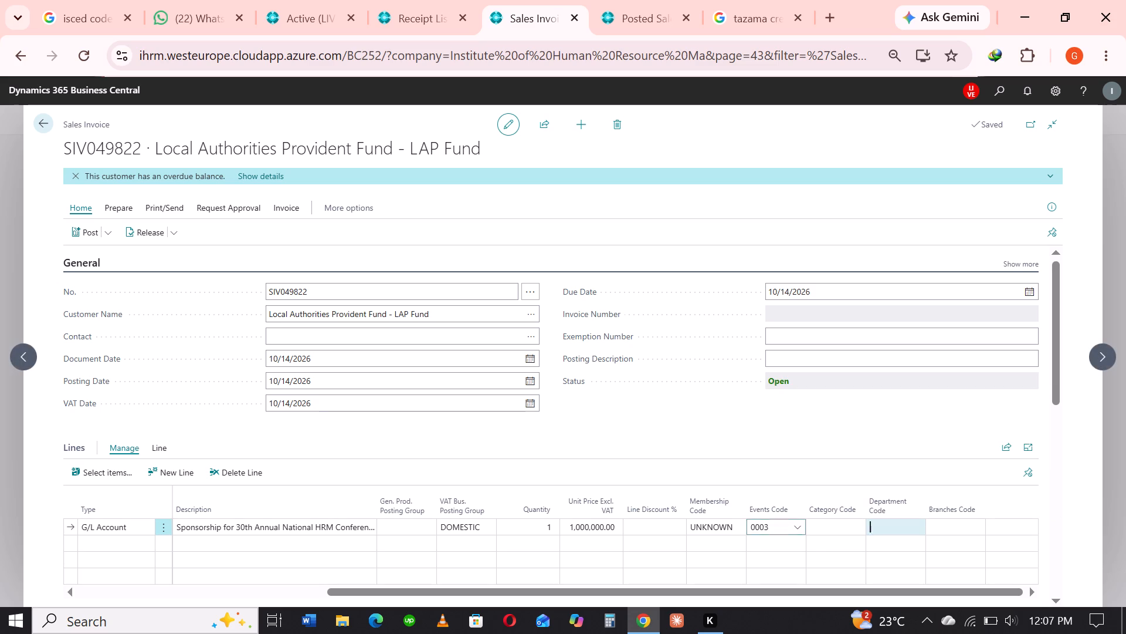
{"action": "type", "text": "mt"}
{"action": "left_click", "coordinate": [757, 228]}
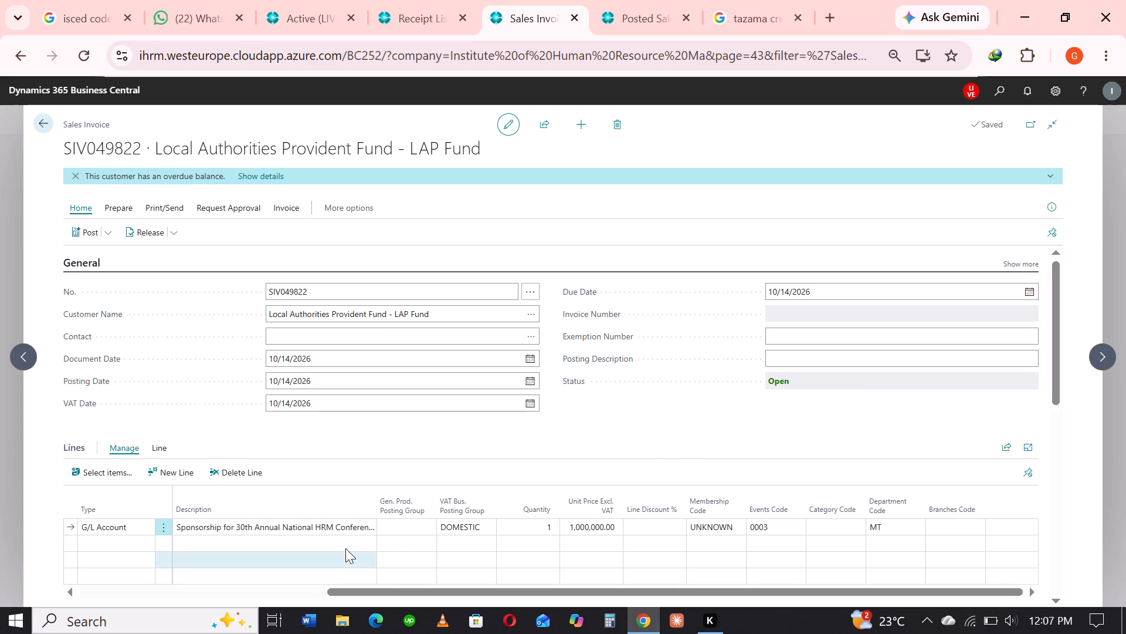
Set the invoice's posting description to "Sponsorship for 30th Annual National HRM Conference 2026".
{"action": "left_click", "coordinate": [337, 524]}
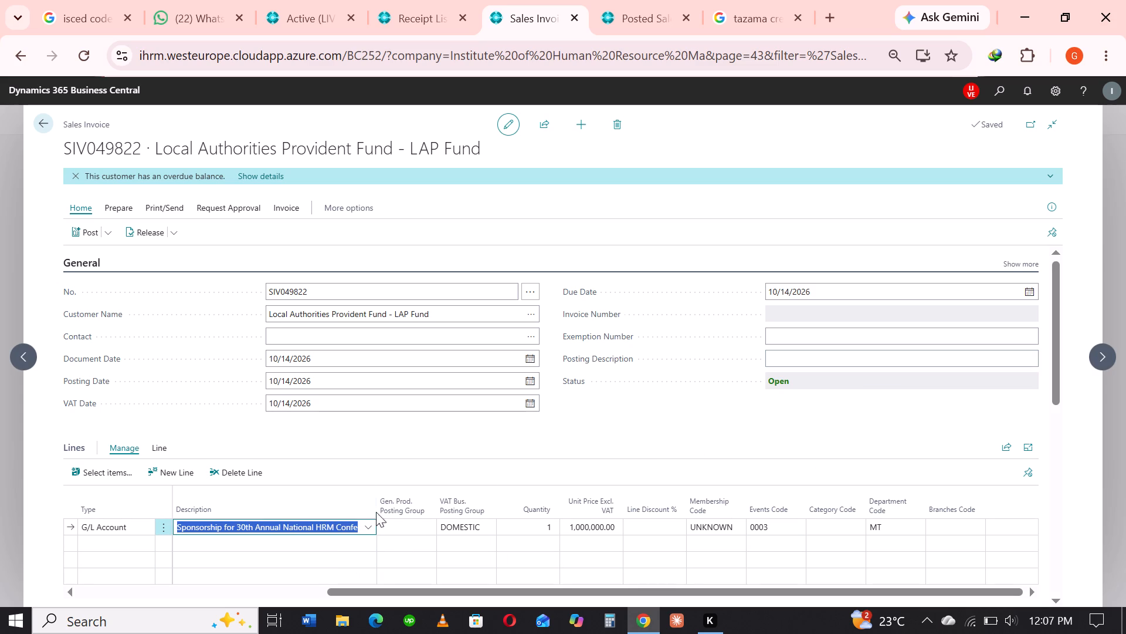
{"action": "left_click", "coordinate": [842, 352]}
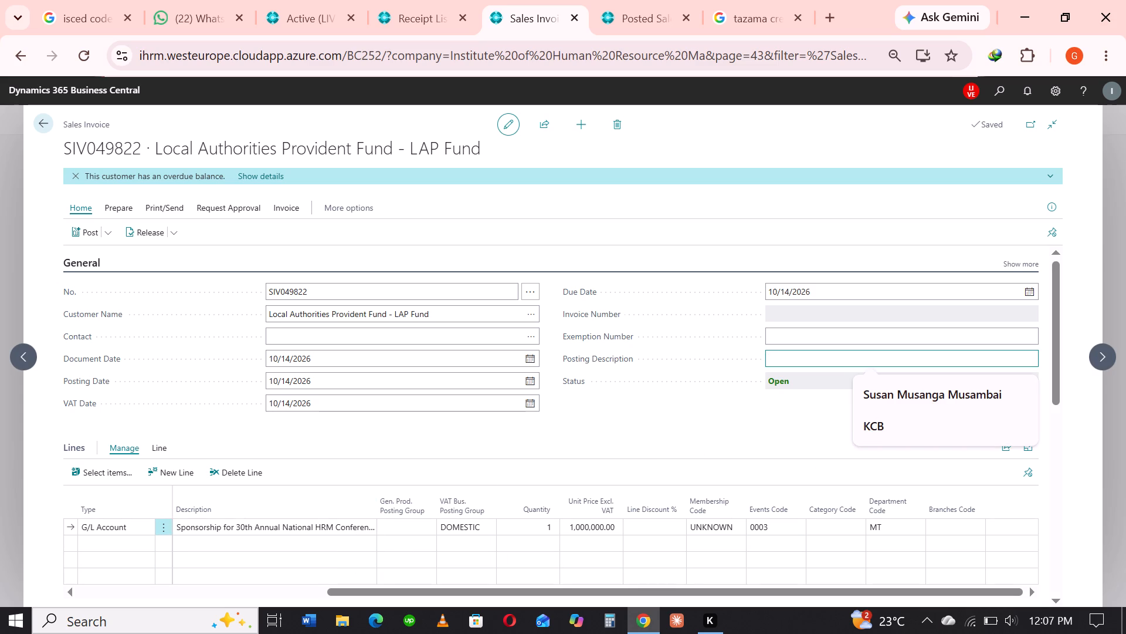
{"action": "key", "text": "ctrl+v"}
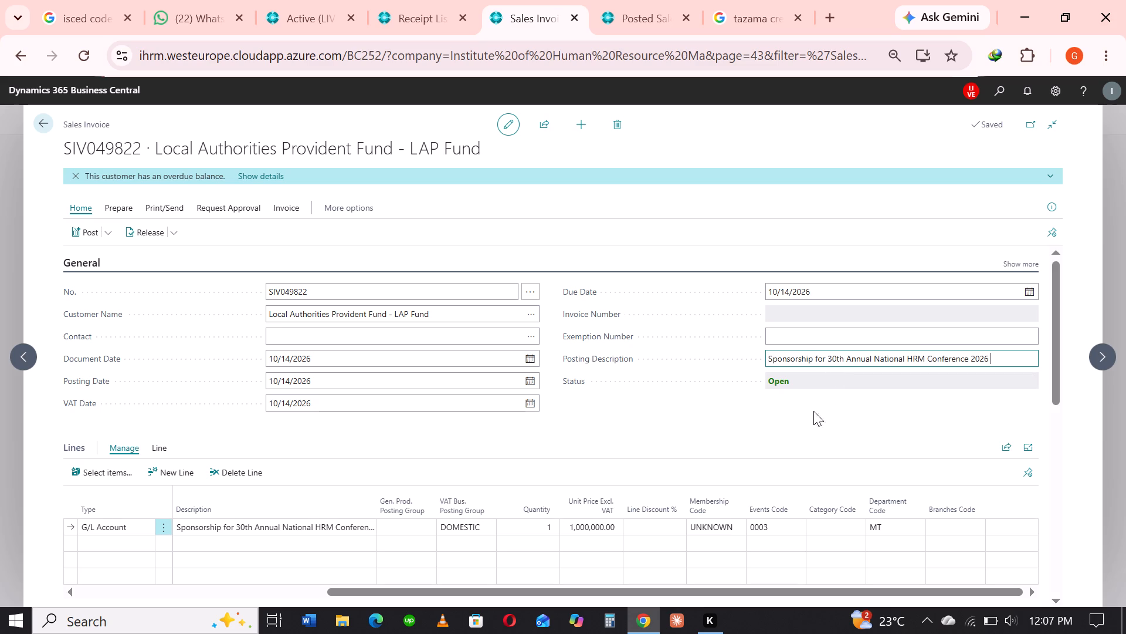
{"action": "left_click", "coordinate": [793, 447]}
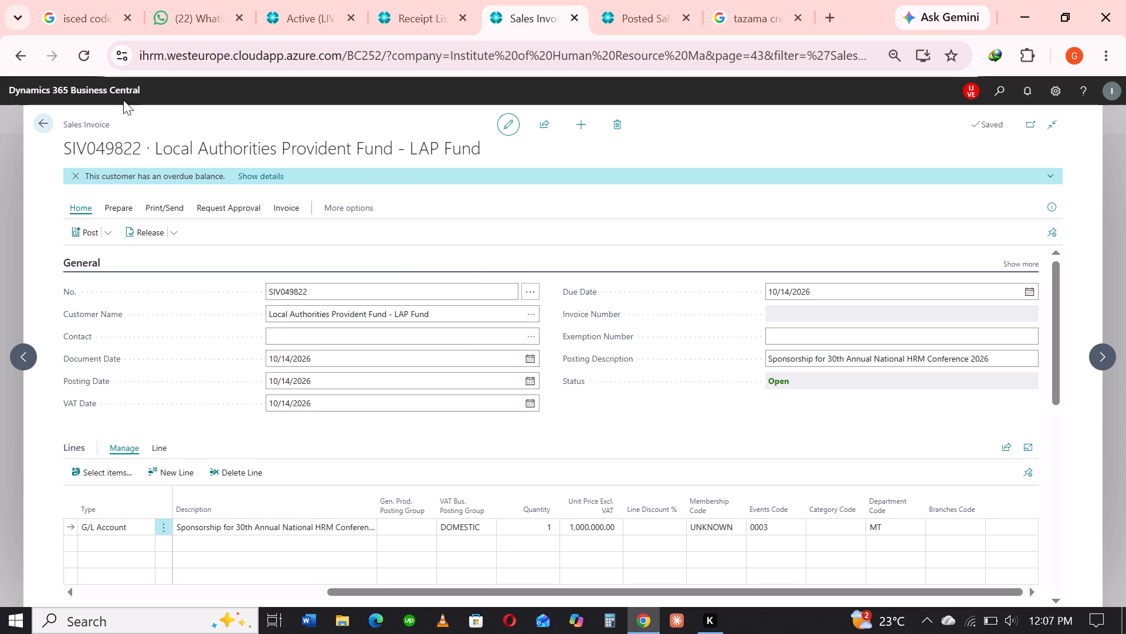
Exit the LAP Fund sales invoice without posting it.
{"action": "left_click", "coordinate": [52, 122]}
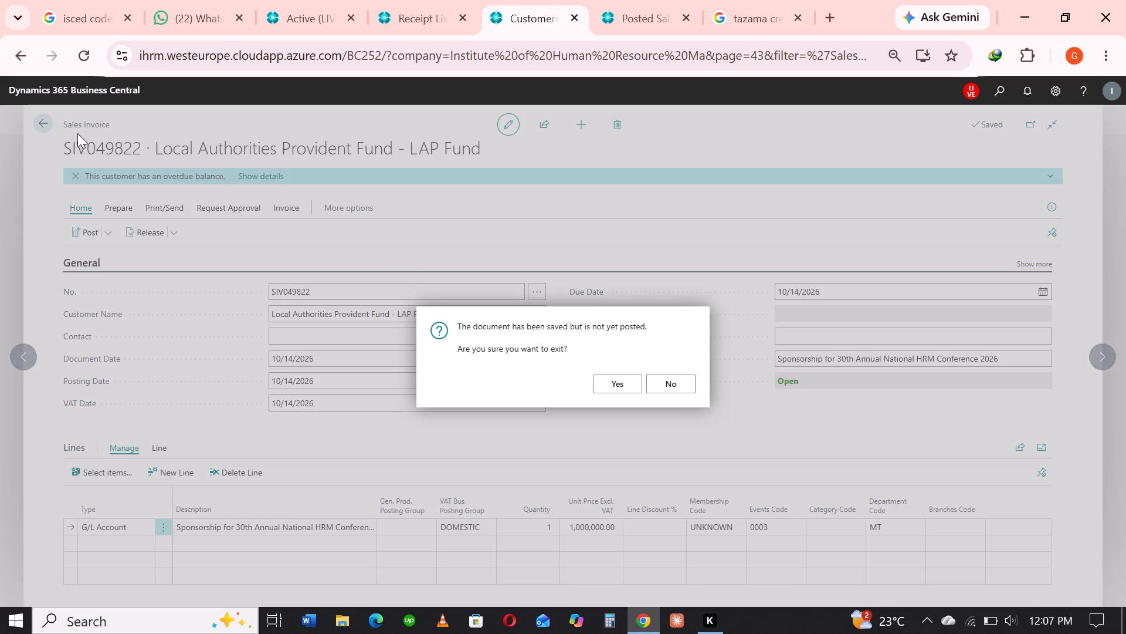
{"action": "left_click", "coordinate": [618, 380]}
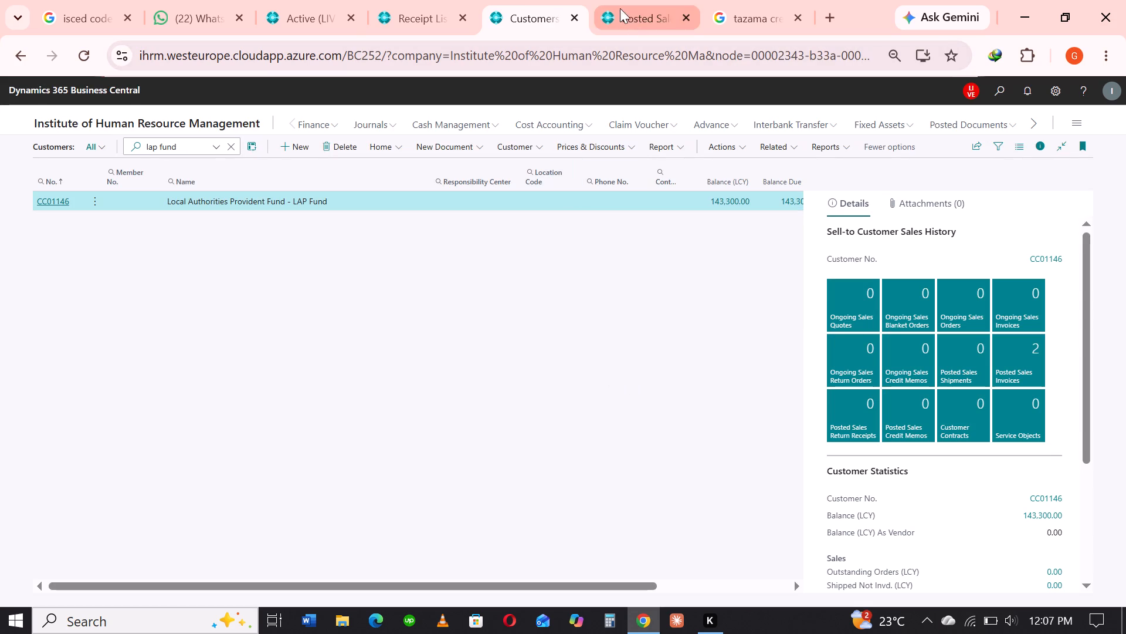
Create a new cash receipt with posting date 10/26/2026 and receiving bank account KCB.
{"action": "left_click", "coordinate": [295, 5]}
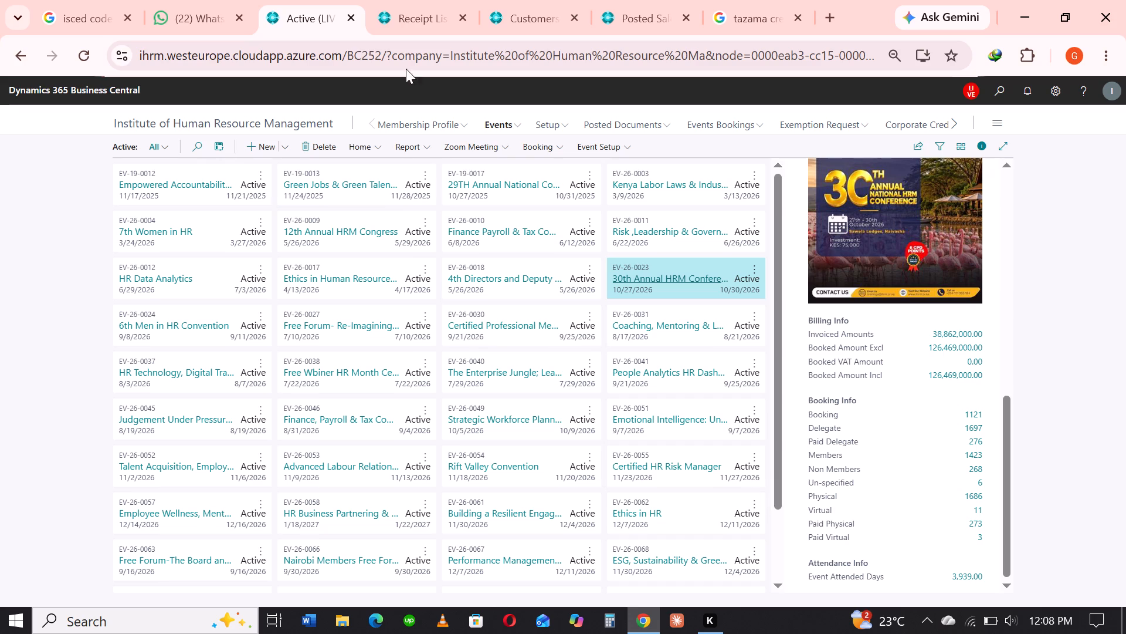
{"action": "left_click", "coordinate": [416, 0]}
{"action": "left_click", "coordinate": [134, 155]}
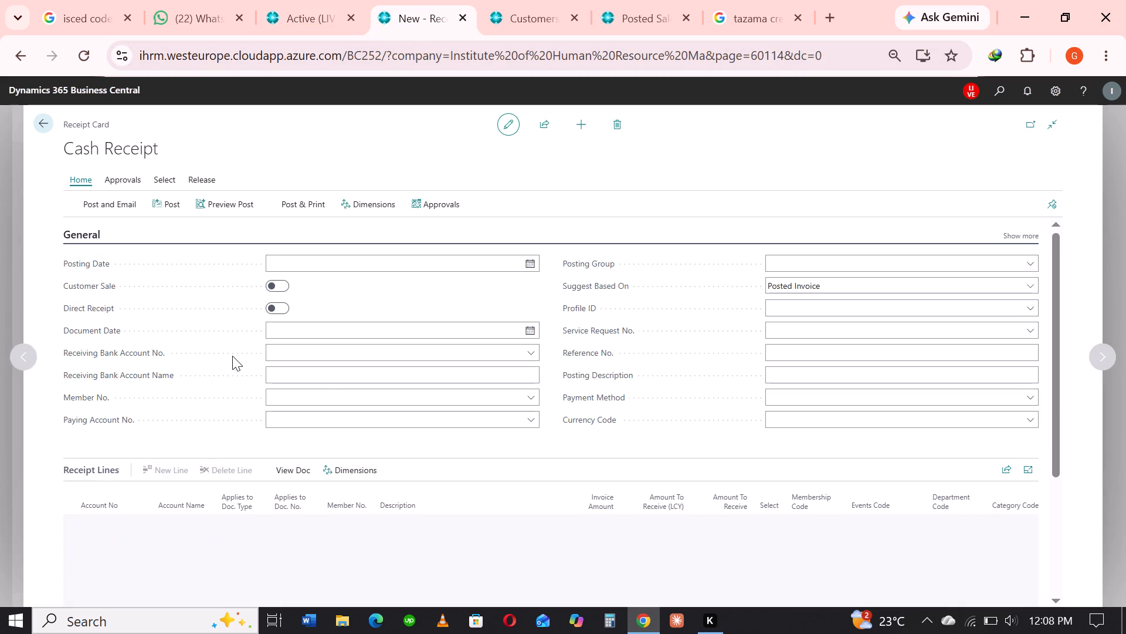
{"action": "left_click", "coordinate": [316, 330]}
{"action": "left_click", "coordinate": [654, 180]}
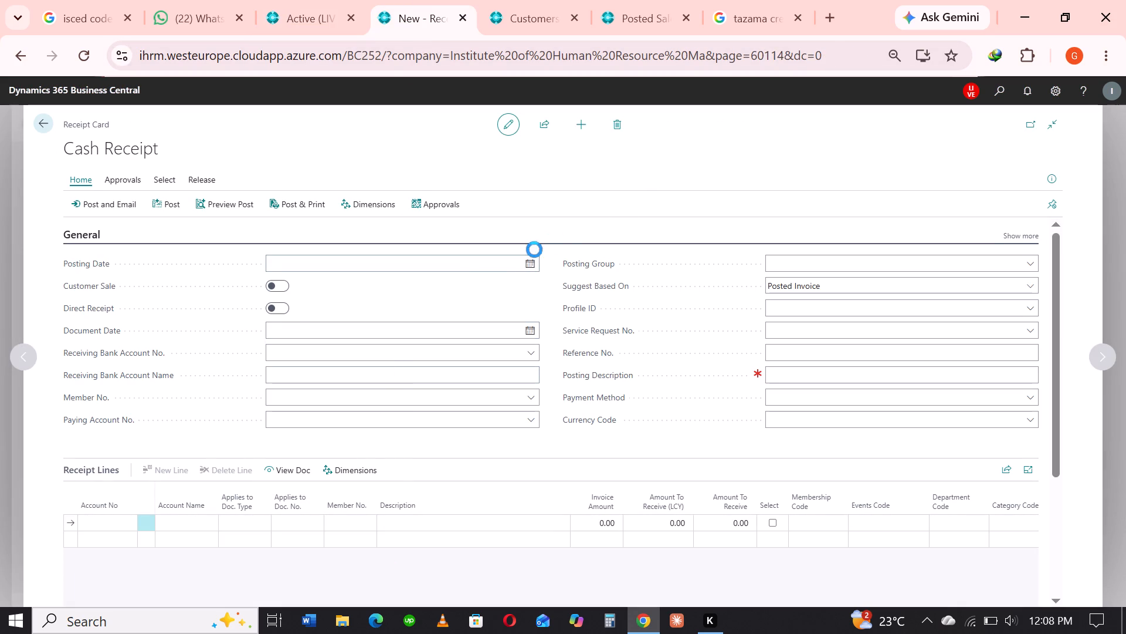
{"action": "left_click", "coordinate": [526, 268]}
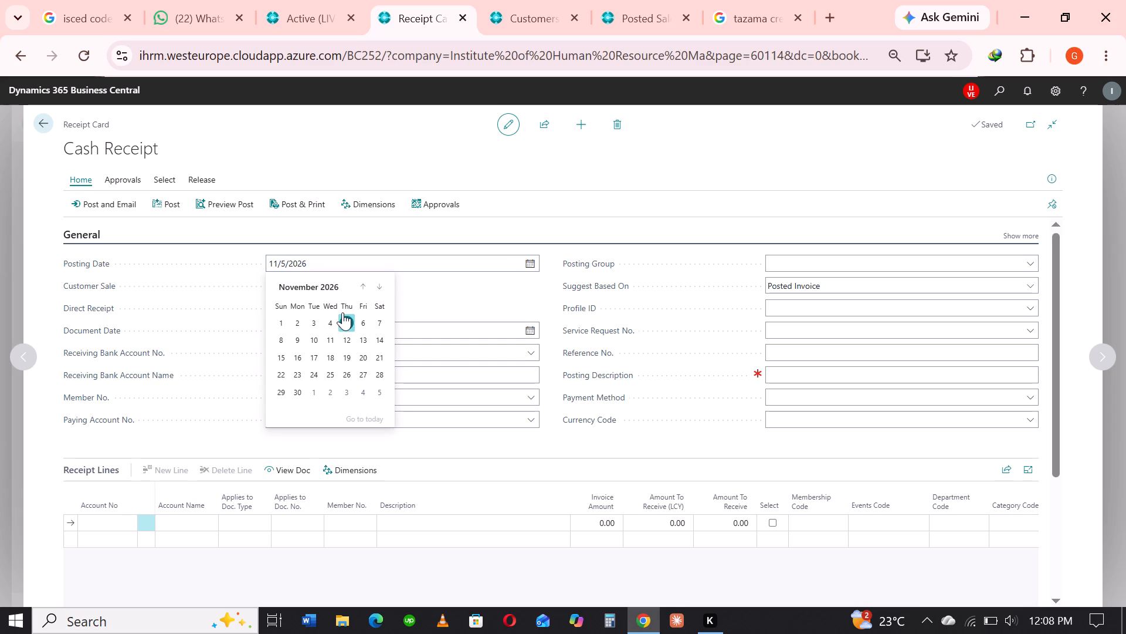
{"action": "left_click", "coordinate": [364, 279]}
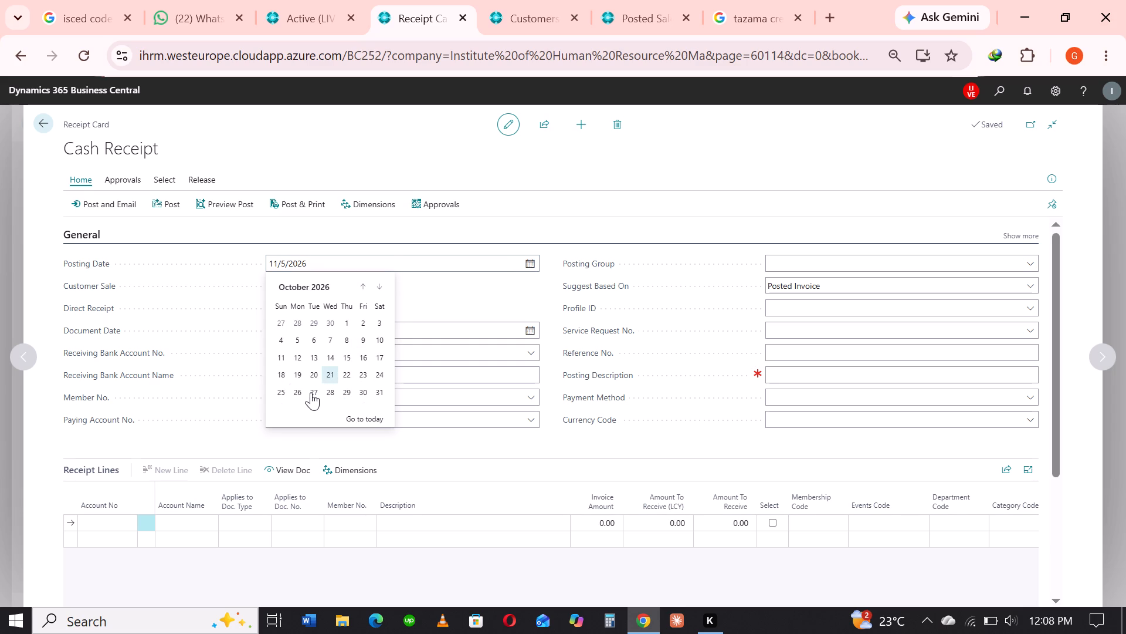
{"action": "left_click", "coordinate": [294, 394]}
{"action": "left_click", "coordinate": [377, 358]}
{"action": "type", "text": "kcb"}
{"action": "left_click", "coordinate": [713, 212]}
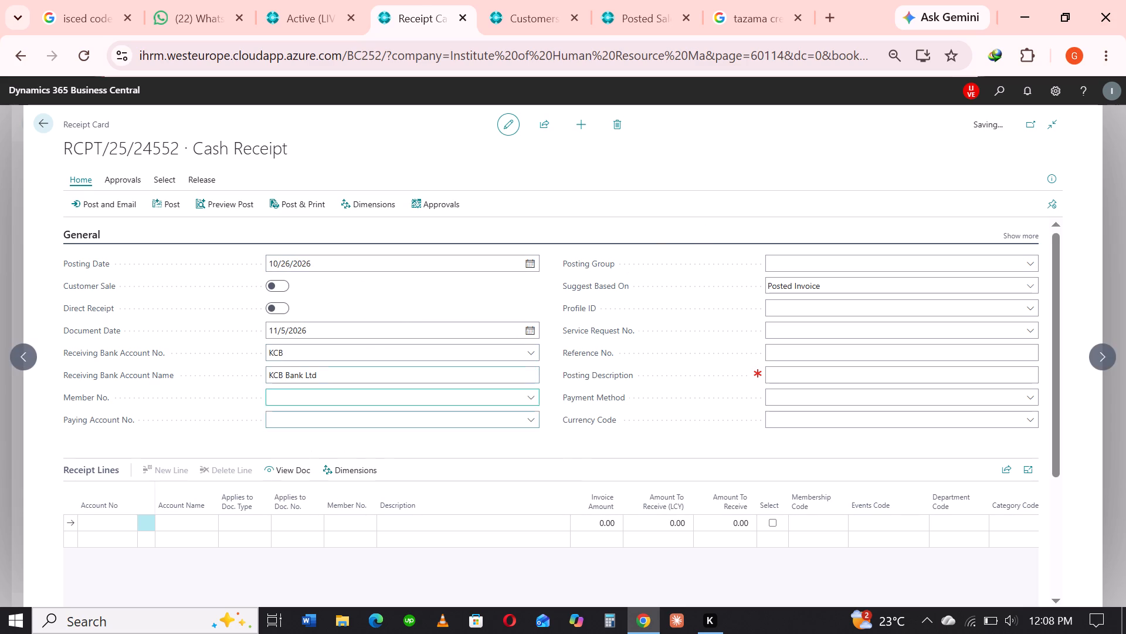
Set the receipt's paying account to Local Authorities Provident Fund - LAP Fund (CC01146).
{"action": "left_click", "coordinate": [338, 419]}
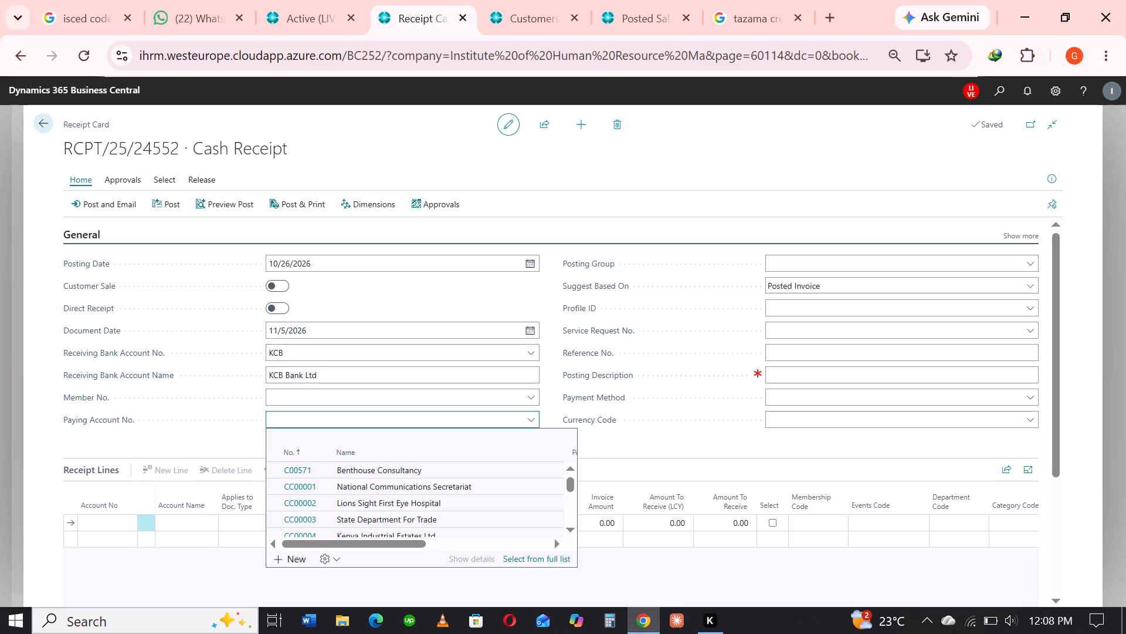
{"action": "type", "text": "lap fund"}
{"action": "left_click", "coordinate": [388, 464]}
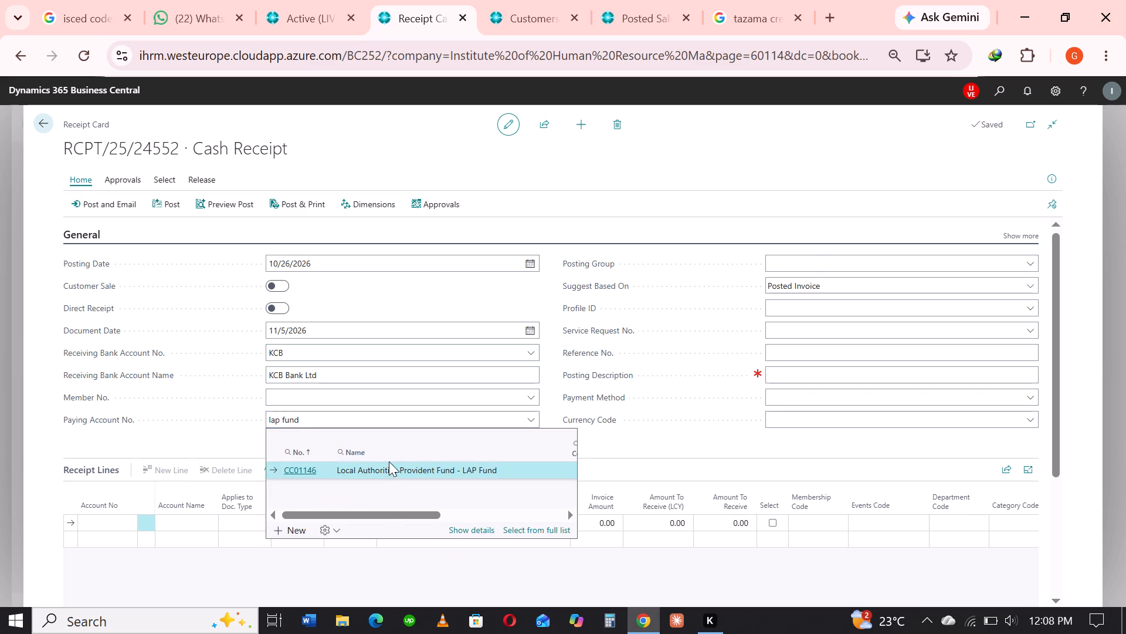
Generate suggested receipt lines based on posted invoices and unselect all of them.
{"action": "left_click", "coordinate": [161, 185]}
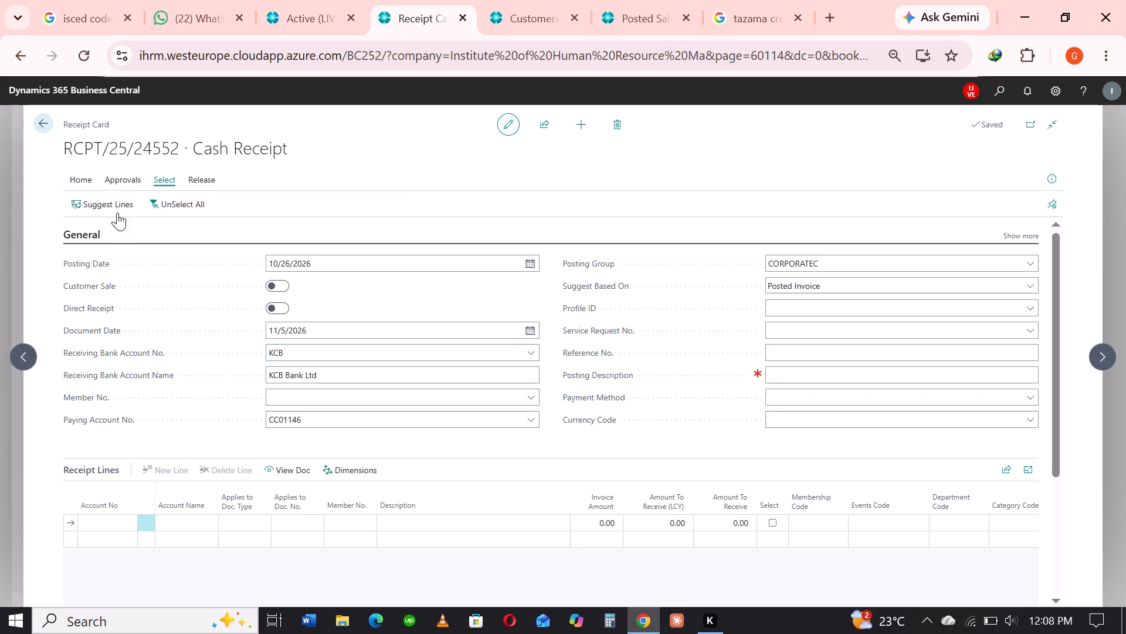
{"action": "left_click", "coordinate": [117, 207]}
{"action": "left_click", "coordinate": [642, 379]}
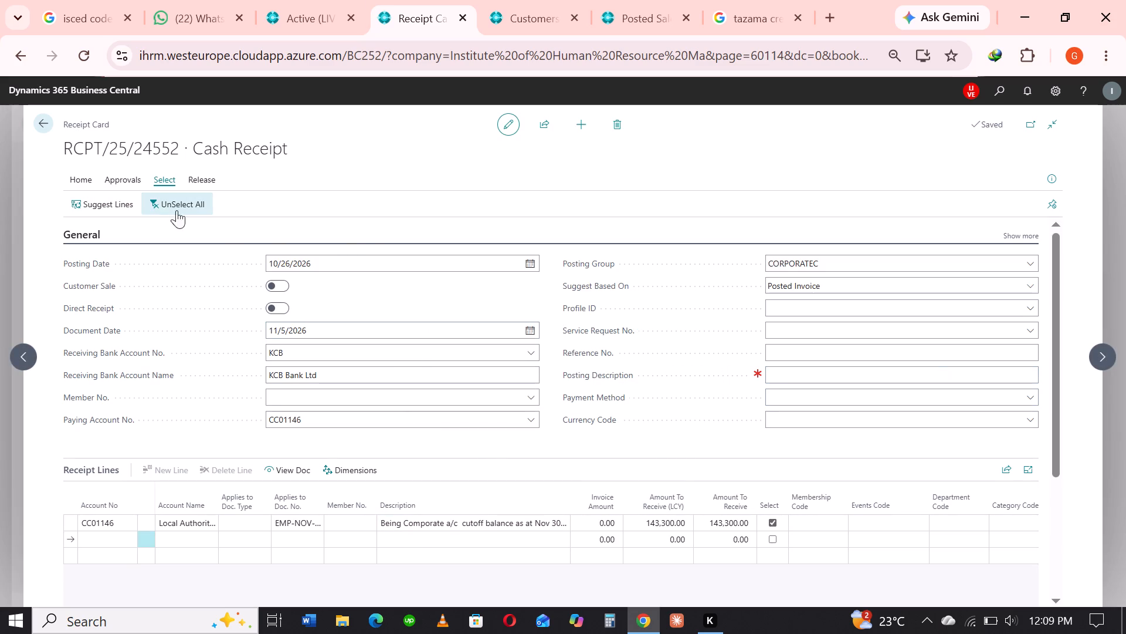
{"action": "left_click", "coordinate": [151, 200]}
{"action": "left_click", "coordinate": [631, 374]}
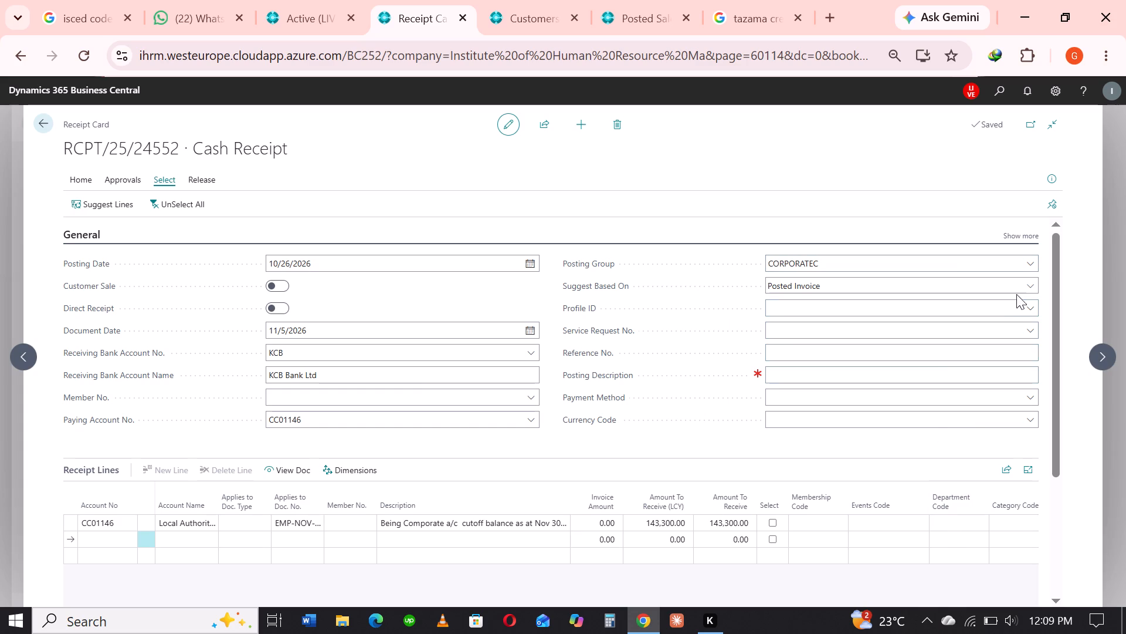
Set the receipt's Suggest Based On option to Both.
{"action": "left_click", "coordinate": [1024, 288]}
{"action": "left_click", "coordinate": [855, 353]}
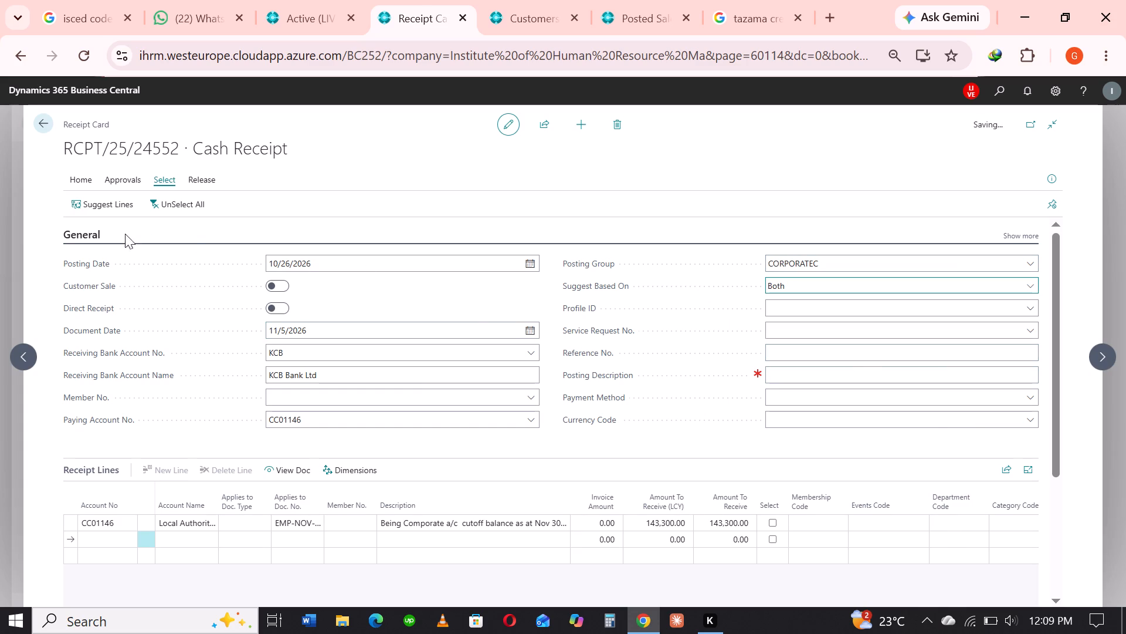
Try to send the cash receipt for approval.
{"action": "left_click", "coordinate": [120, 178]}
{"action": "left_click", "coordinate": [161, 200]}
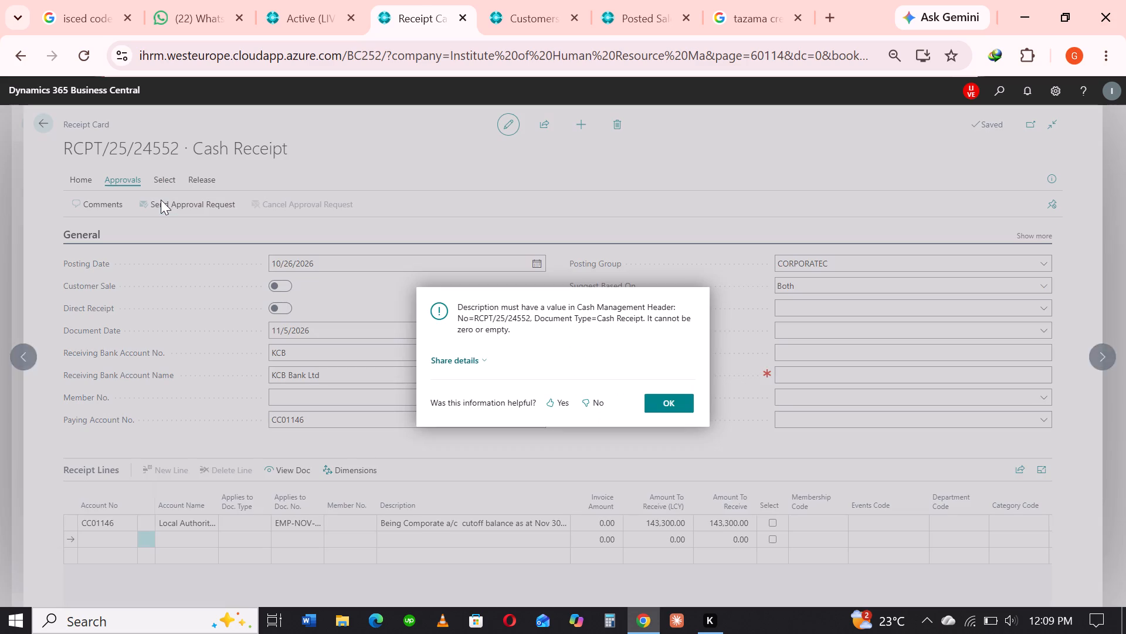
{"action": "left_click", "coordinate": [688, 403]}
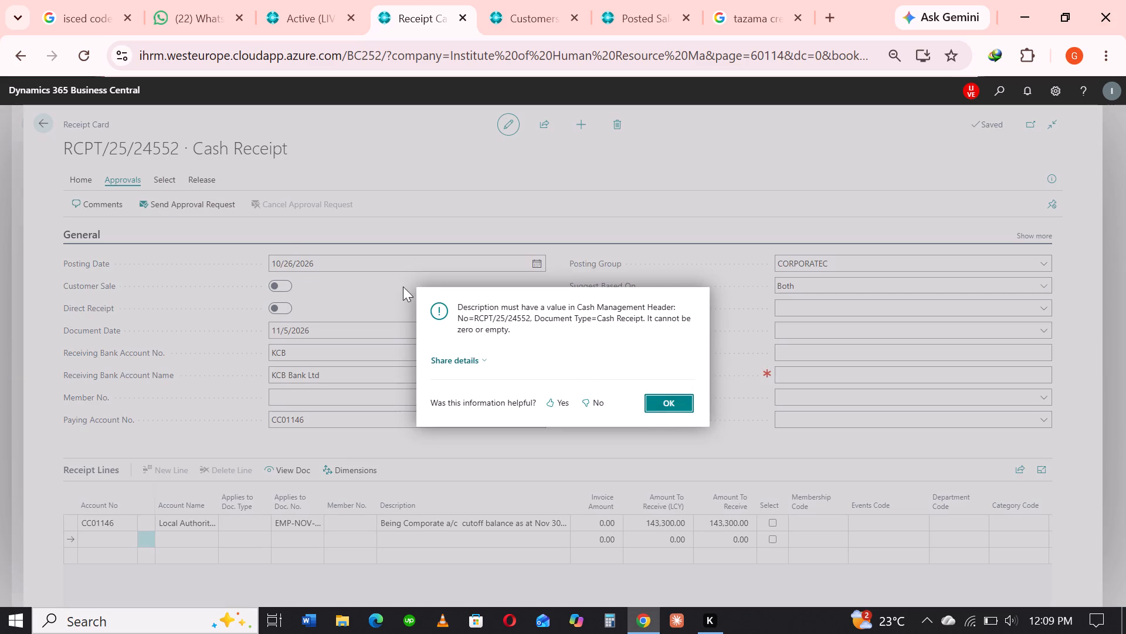
Regenerate the suggested receipt lines, unselect them all, and select only the invoice SIV049822 line.
{"action": "left_click", "coordinate": [158, 177]}
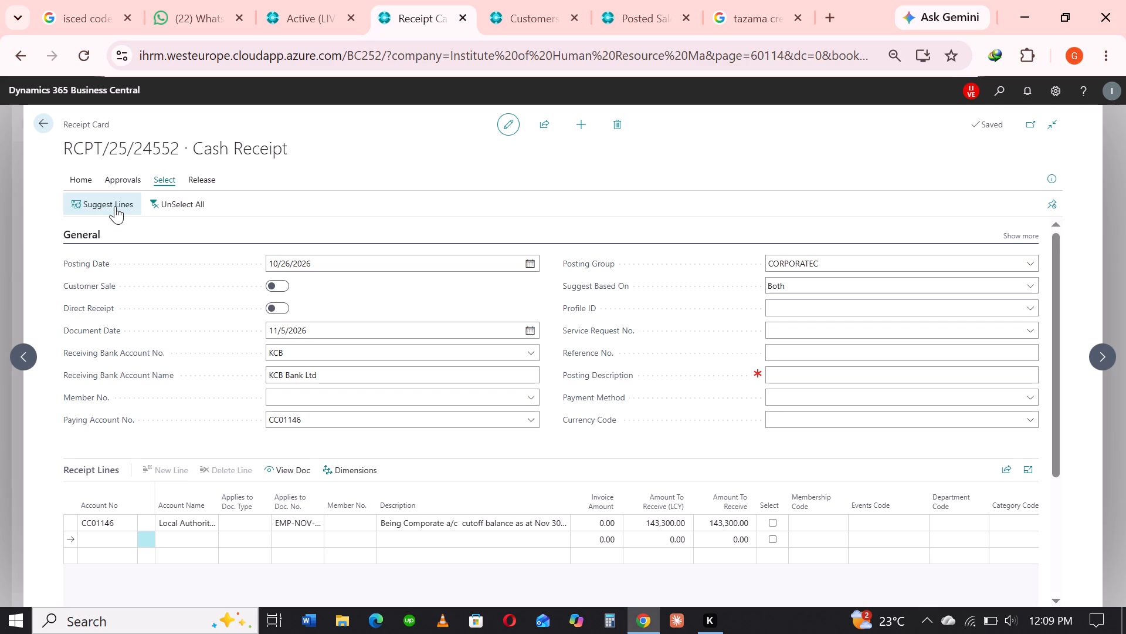
{"action": "left_click", "coordinate": [115, 206]}
{"action": "left_click", "coordinate": [613, 381]}
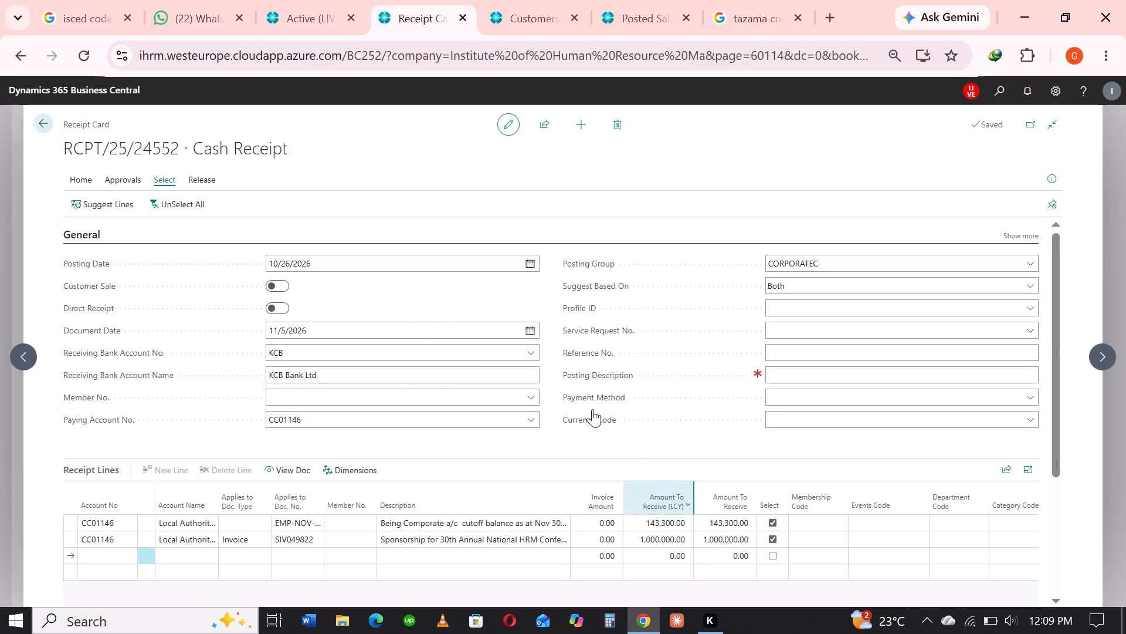
{"action": "left_click", "coordinate": [187, 201]}
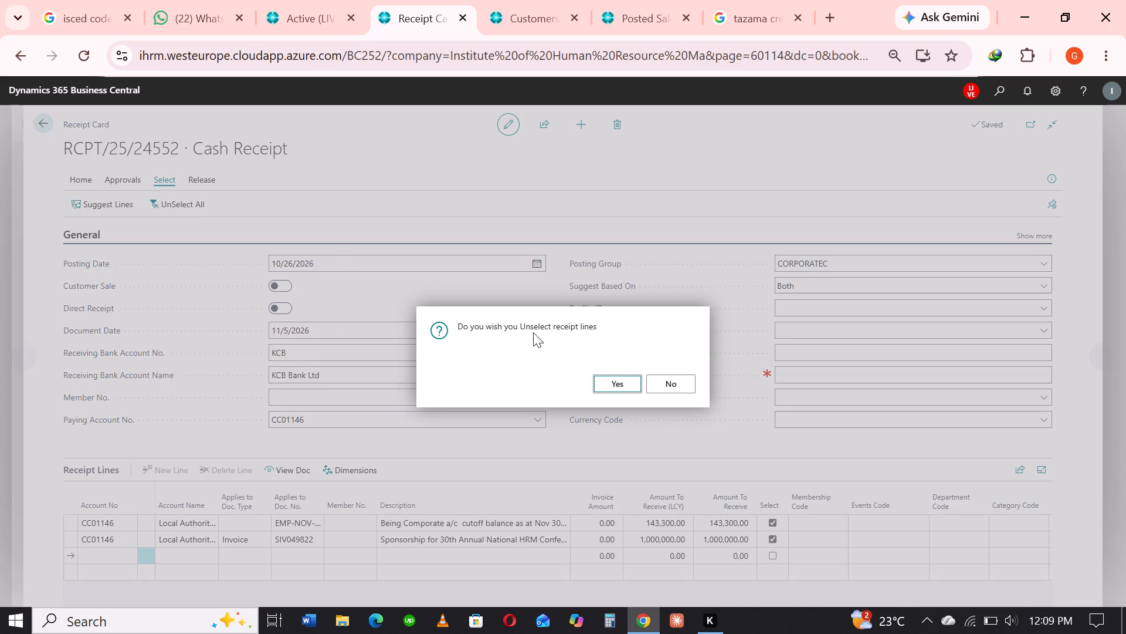
{"action": "left_click", "coordinate": [621, 385]}
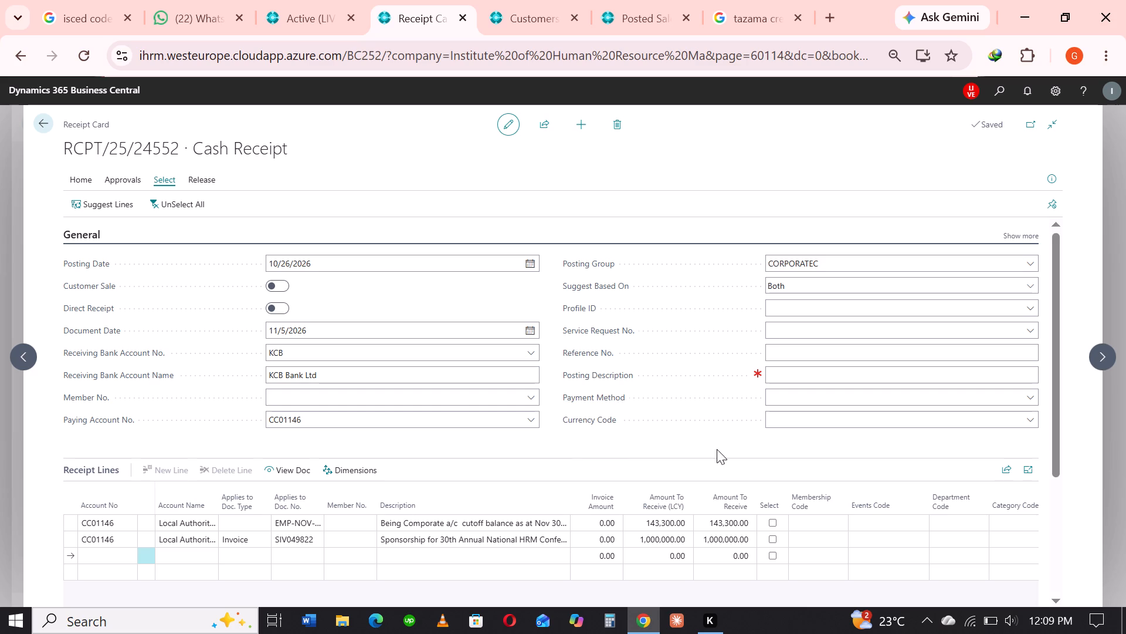
{"action": "left_click", "coordinate": [769, 541]}
Replace the leading "Sponsorship" in the SIV049822 line's description with "Payment", so it begins "Payment for 30th Annual National HRM Conference".
{"action": "left_click", "coordinate": [449, 544]}
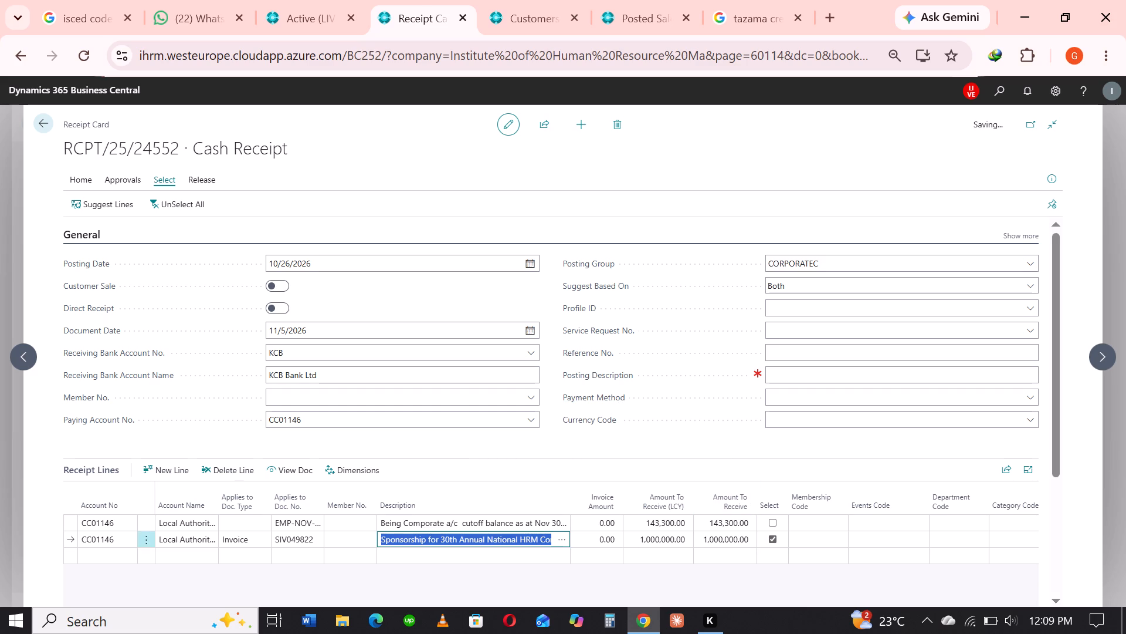
{"action": "left_click", "coordinate": [381, 535]}
{"action": "left_click", "coordinate": [392, 545]}
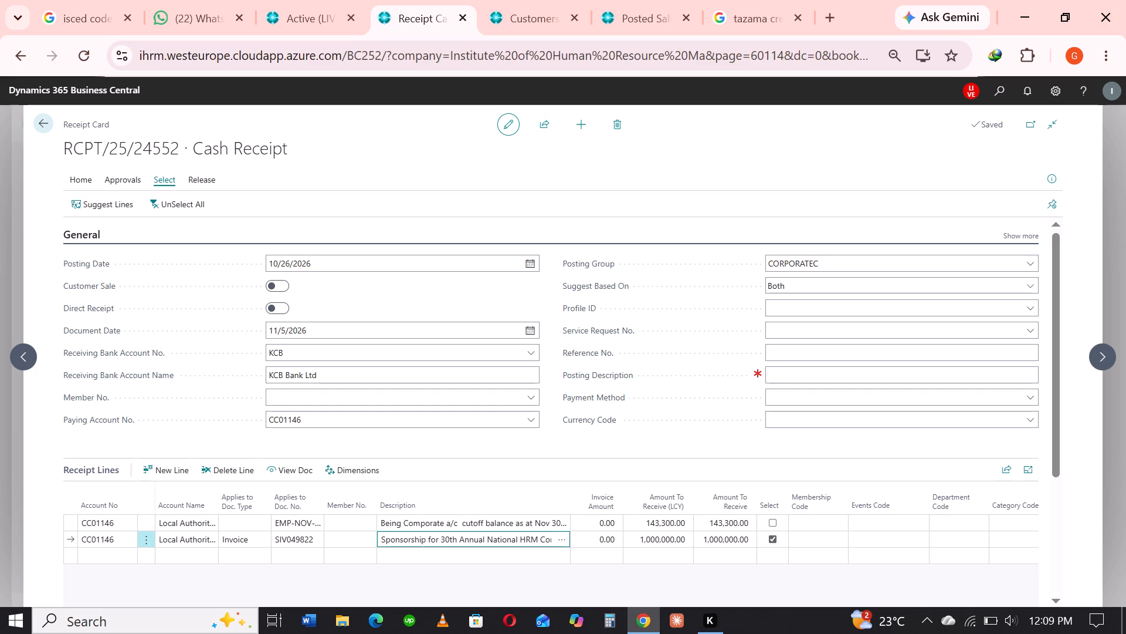
{"action": "left_click", "coordinate": [382, 542]}
{"action": "type", "text": "Payment for the"}
{"action": "key", "text": "space"}
{"action": "key", "text": "BackSpace"}
{"action": "key", "text": "BackSpace"}
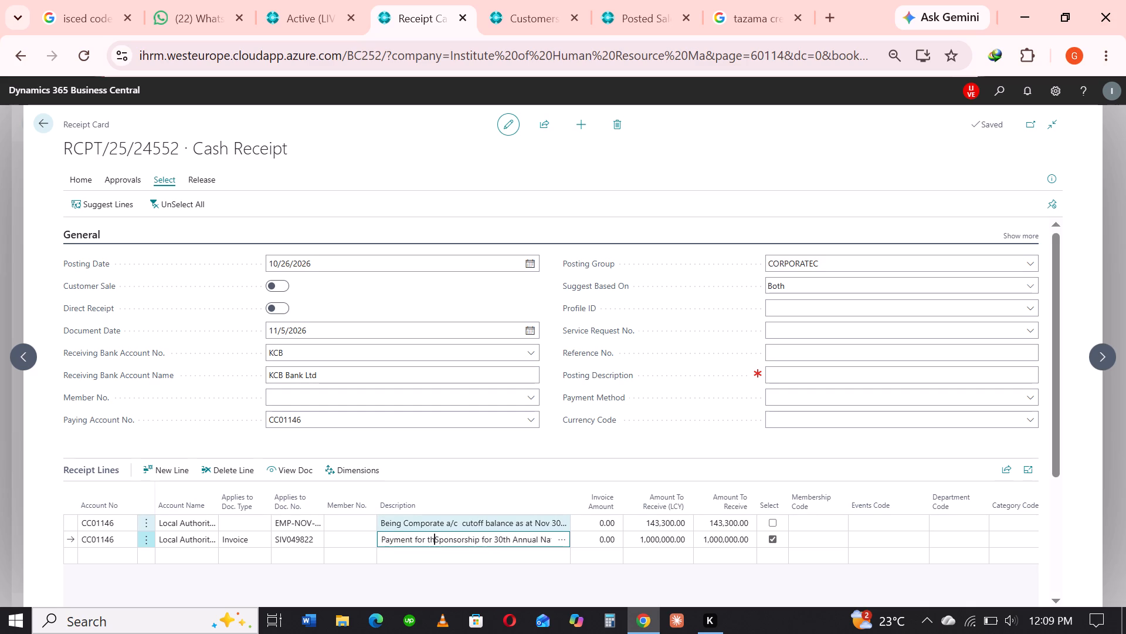
{"action": "key", "text": "BackSpace"}
{"action": "key", "text": "BackSpace"}
{"action": "key", "text": "Right"}
{"action": "key", "text": "Right"}
{"action": "key", "text": "Right"}
{"action": "key", "text": "Right"}
{"action": "key", "text": "Right"}
{"action": "key", "text": "Right"}
{"action": "key", "text": "Right"}
{"action": "key", "text": "Right"}
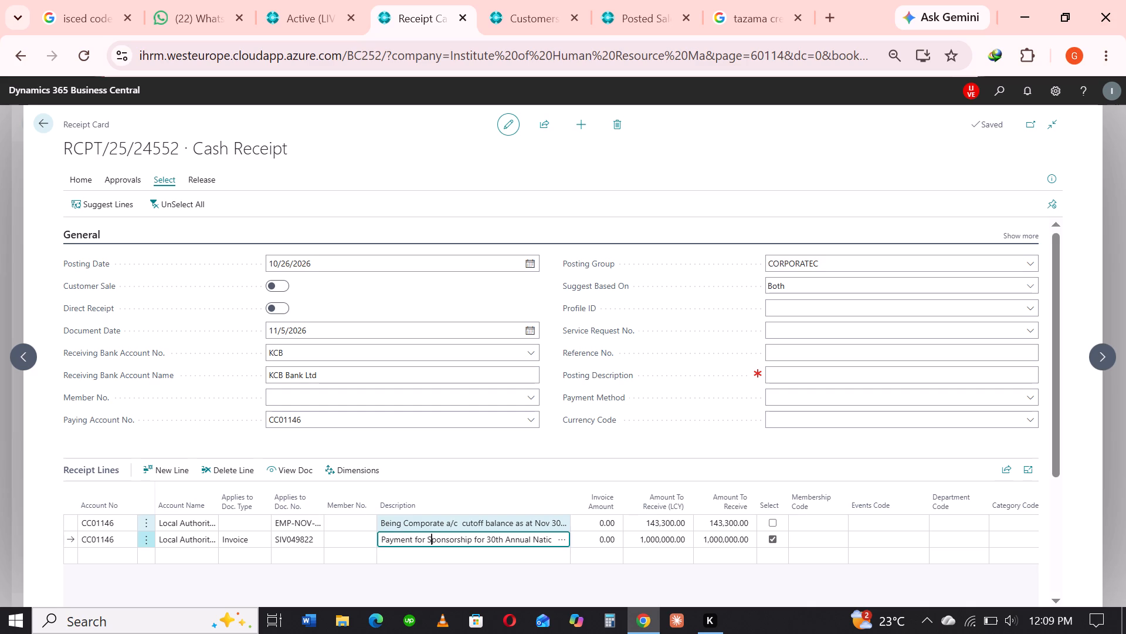
{"action": "key", "text": "Right"}
{"action": "key", "text": "Right"}
{"action": "key", "text": "Right"}
{"action": "key", "text": "BackSpace"}
{"action": "key", "text": "BackSpace"}
{"action": "key", "text": "BackSpace"}
{"action": "key", "text": "BackSpace"}
{"action": "key", "text": "BackSpace"}
{"action": "key", "text": "BackSpace"}
{"action": "key", "text": "BackSpace"}
{"action": "key", "text": "BackSpace"}
{"action": "key", "text": "BackSpace"}
{"action": "key", "text": "BackSpace"}
{"action": "key", "text": "BackSpace"}
{"action": "key", "text": "BackSpace"}
{"action": "key", "text": "BackSpace"}
{"action": "key", "text": "BackSpace"}
{"action": "key", "text": "BackSpace"}
{"action": "key", "text": "BackSpace"}
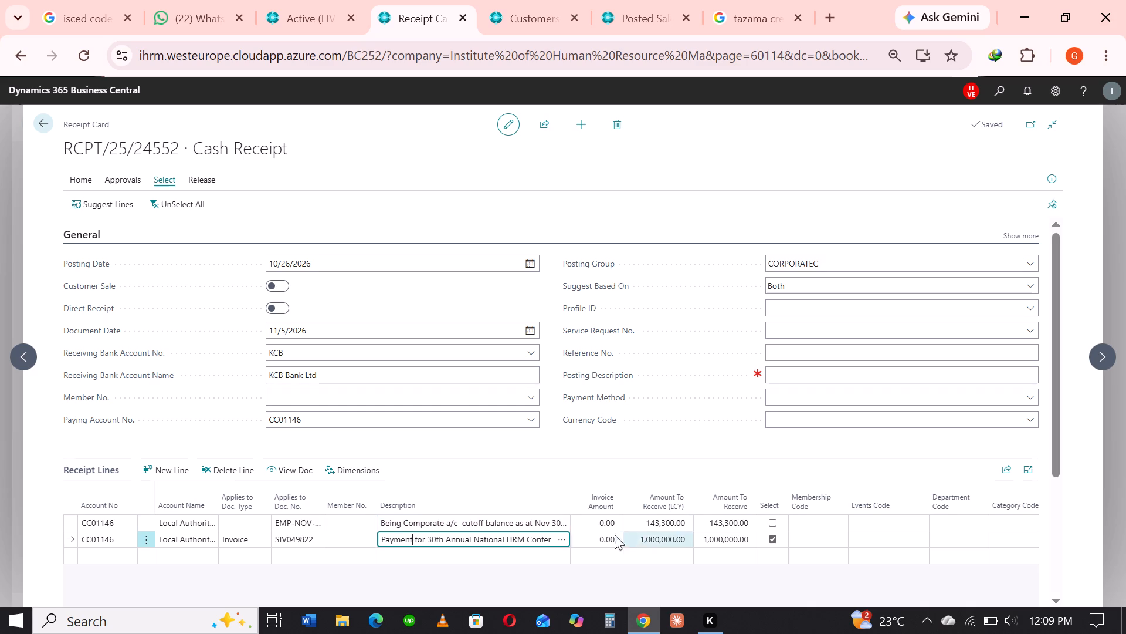
Append "Sponsorship" after "Conference 2026" at the end of the SIV049822 line's description.
{"action": "left_click_drag", "start_coordinate": [517, 541], "coordinate": [707, 555]}
{"action": "left_click_drag", "start_coordinate": [528, 537], "coordinate": [595, 535]}
{"action": "left_click", "coordinate": [528, 533]}
{"action": "left_click_drag", "start_coordinate": [527, 533], "coordinate": [579, 533]}
{"action": "left_click", "coordinate": [550, 533]}
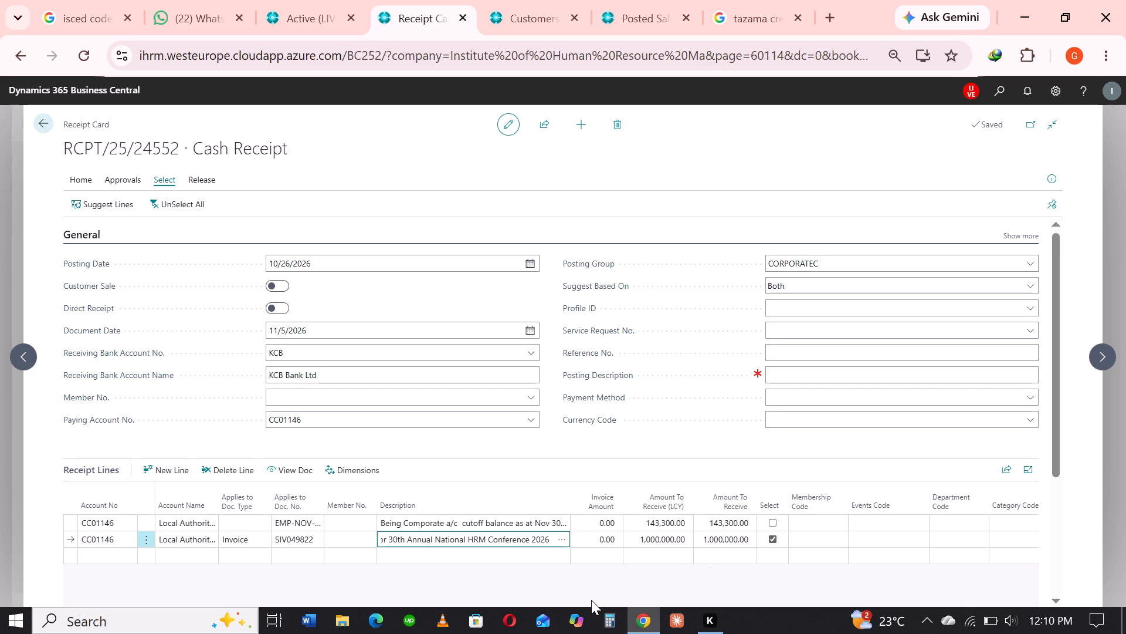
{"action": "key", "text": "space"}
{"action": "type", "text": "Spo"}
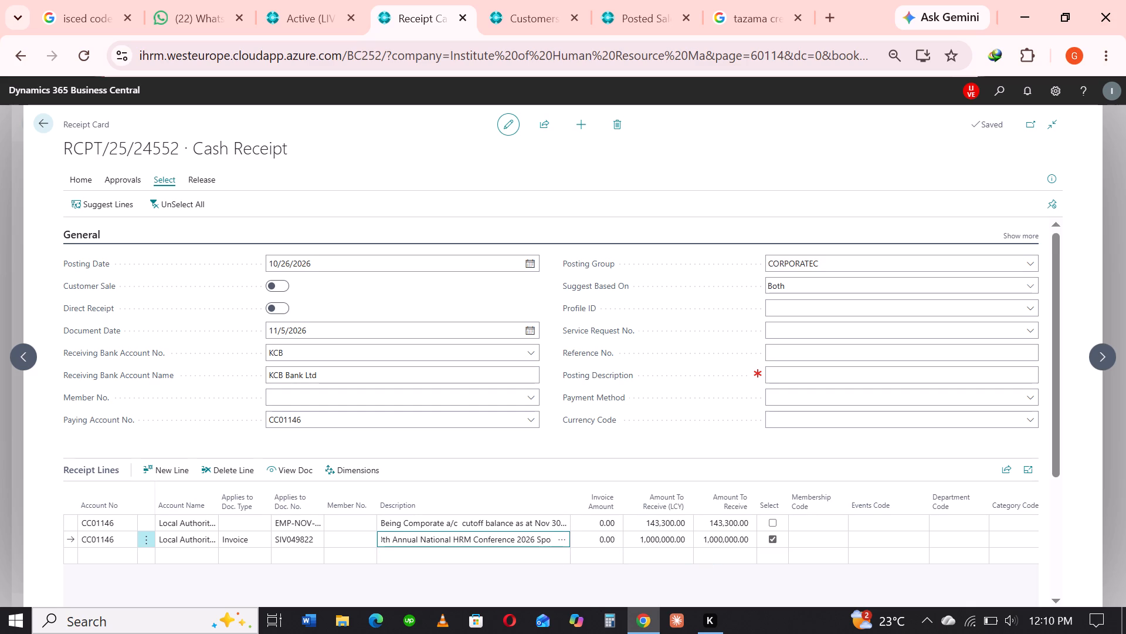
{"action": "type", "text": "nsorship"}
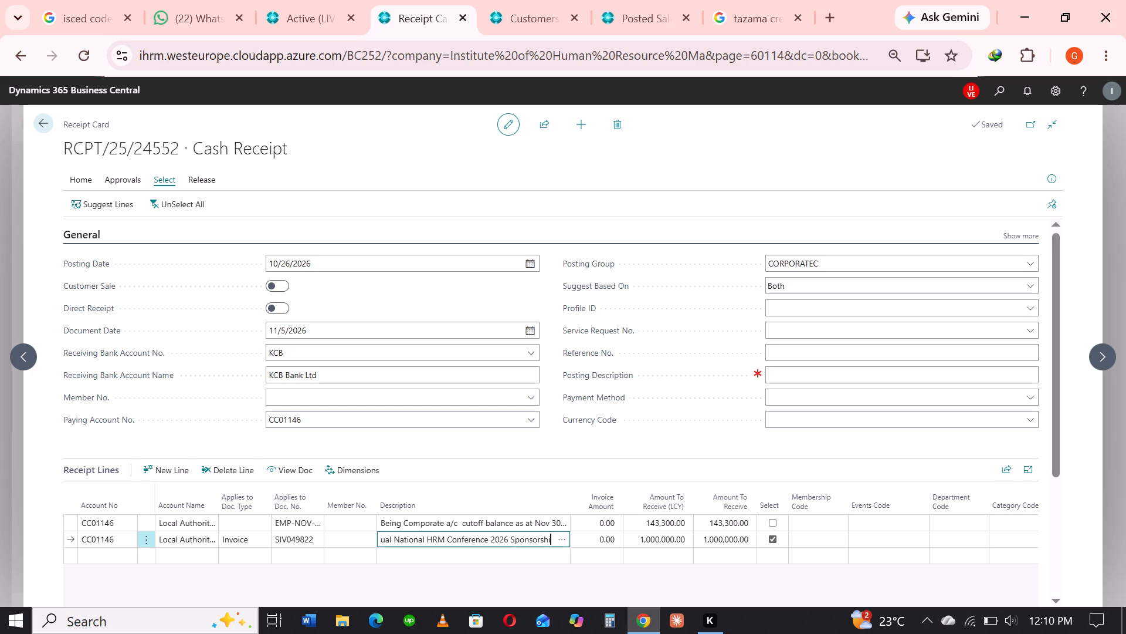
Set the SIV049822 line's Membership Code to UNKNOWN, Events Code to 0003 (30th Annual HRM Conference) and Department Code to MT.
{"action": "left_click", "coordinate": [854, 539]}
{"action": "left_click", "coordinate": [817, 537]}
{"action": "type", "text": "unk"}
{"action": "left_click", "coordinate": [738, 220]}
{"action": "left_click", "coordinate": [876, 542]}
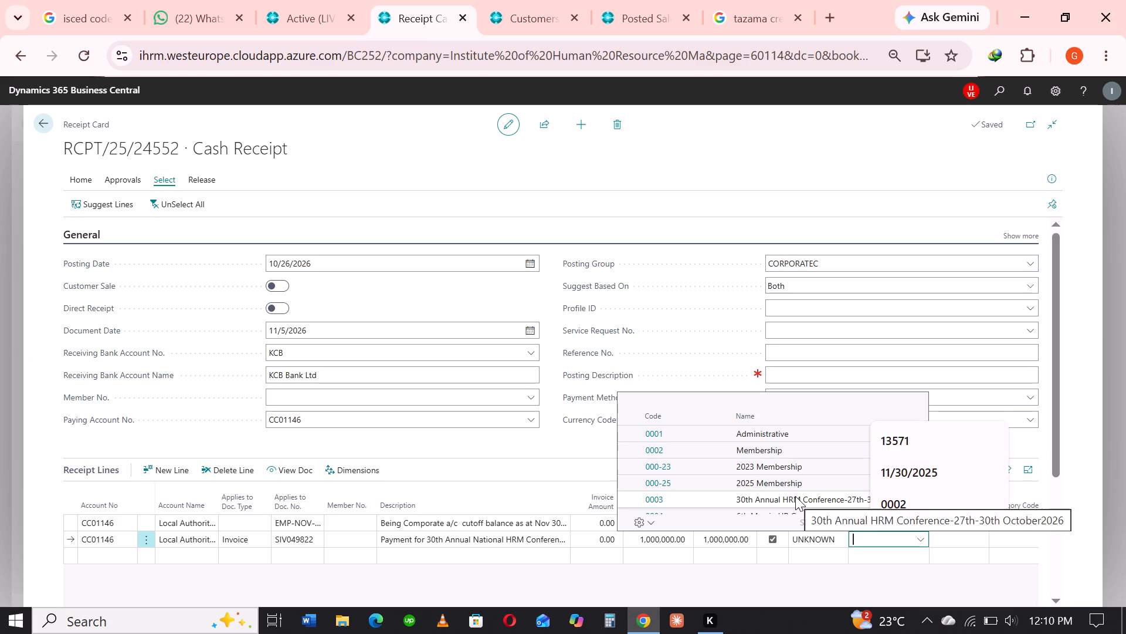
{"action": "left_click", "coordinate": [795, 496]}
{"action": "left_click", "coordinate": [957, 542]}
{"action": "type", "text": "mt"}
{"action": "left_click", "coordinate": [759, 140]}
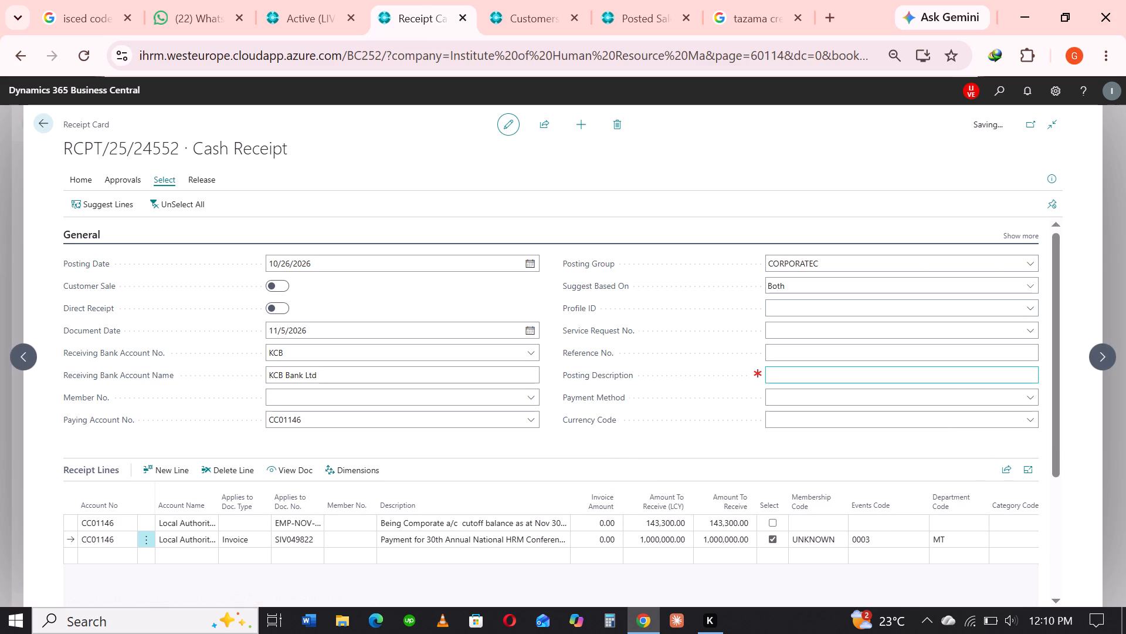
Set the receipt's Posting Description to "Sponsorship for 30th Annual National HRM Conference 2026".
{"action": "left_click", "coordinate": [791, 373]}
{"action": "key", "text": "ctrl+v"}
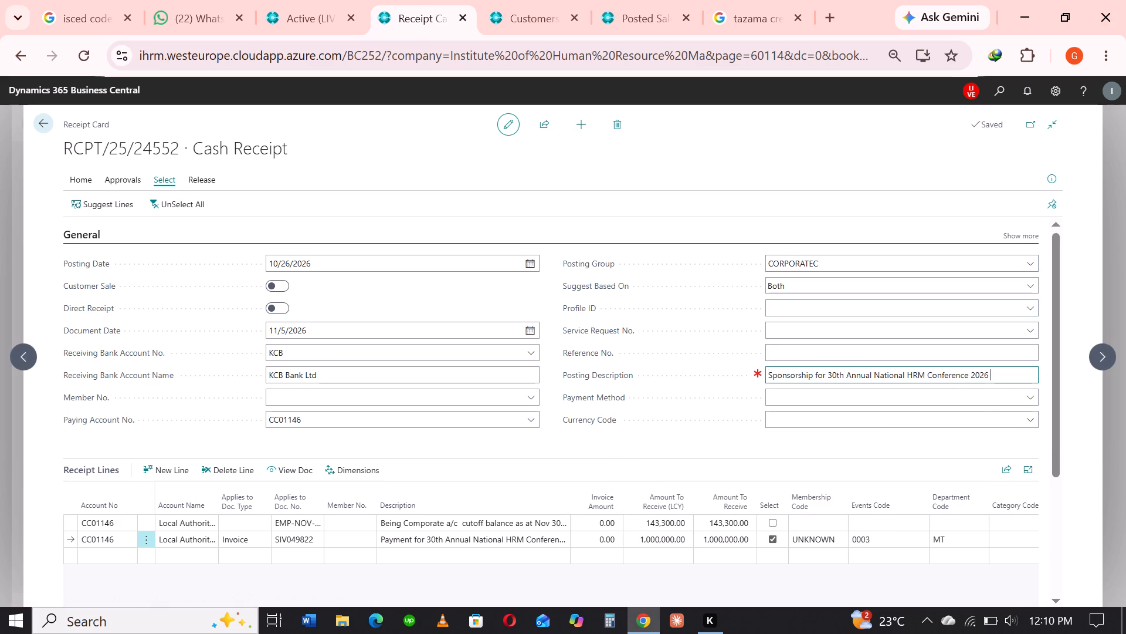
Set the receipt's Reference No. to "direct credits lap fund payments 99".
{"action": "left_click", "coordinate": [784, 356]}
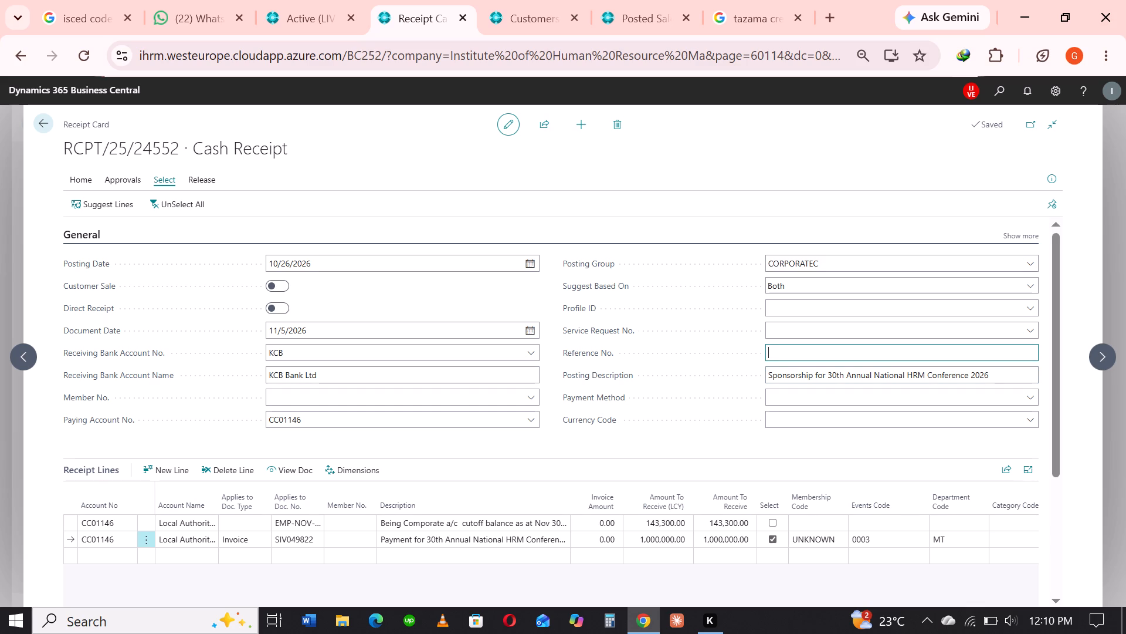
{"action": "scroll", "coordinate": [782, 357], "scroll_direction": "up", "scroll_amount": 1}
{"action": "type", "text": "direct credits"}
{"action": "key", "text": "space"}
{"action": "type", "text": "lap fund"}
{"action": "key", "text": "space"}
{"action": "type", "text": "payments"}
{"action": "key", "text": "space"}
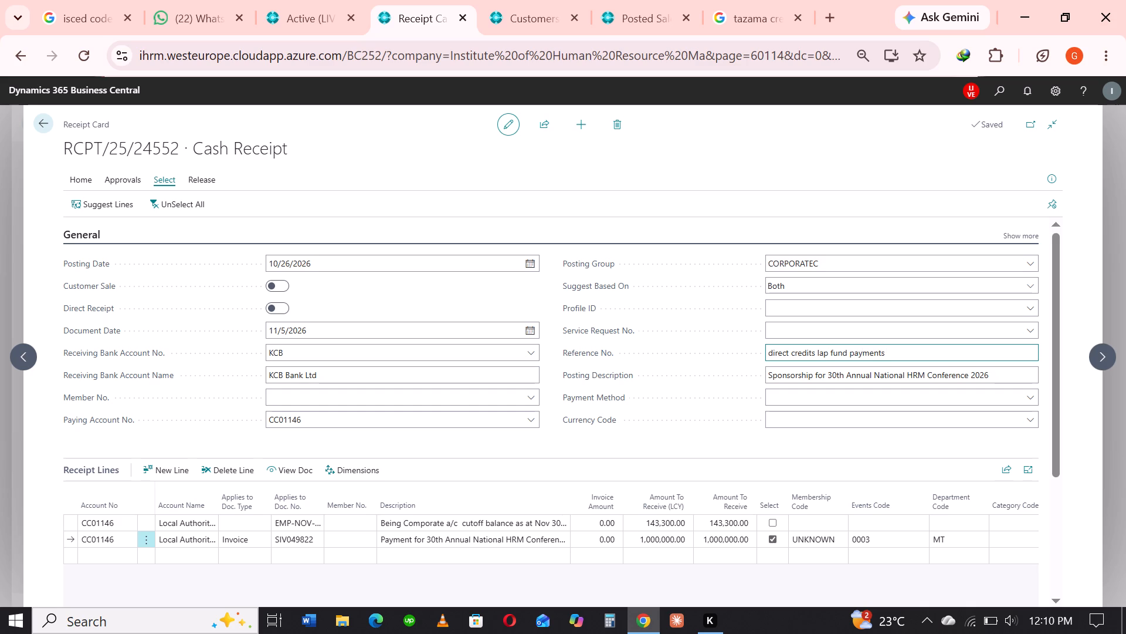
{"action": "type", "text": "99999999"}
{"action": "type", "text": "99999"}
{"action": "left_click", "coordinate": [767, 177]}
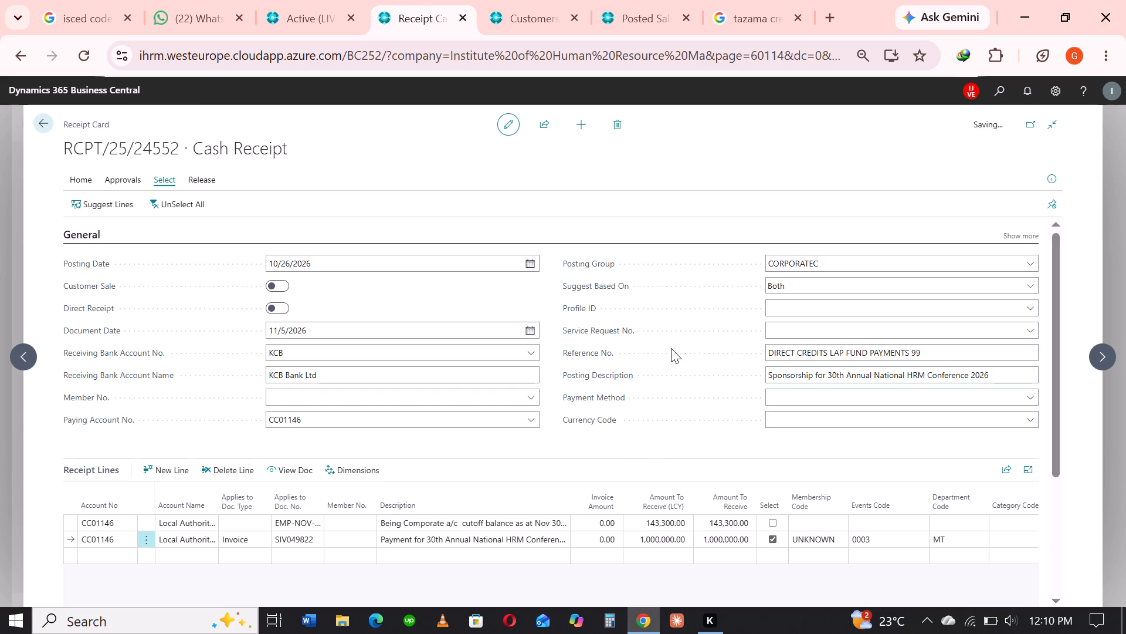
Set the receipt's Payment Method to TRANSFER.
{"action": "left_click", "coordinate": [893, 394]}
{"action": "key", "text": "t"}
{"action": "key", "text": "r"}
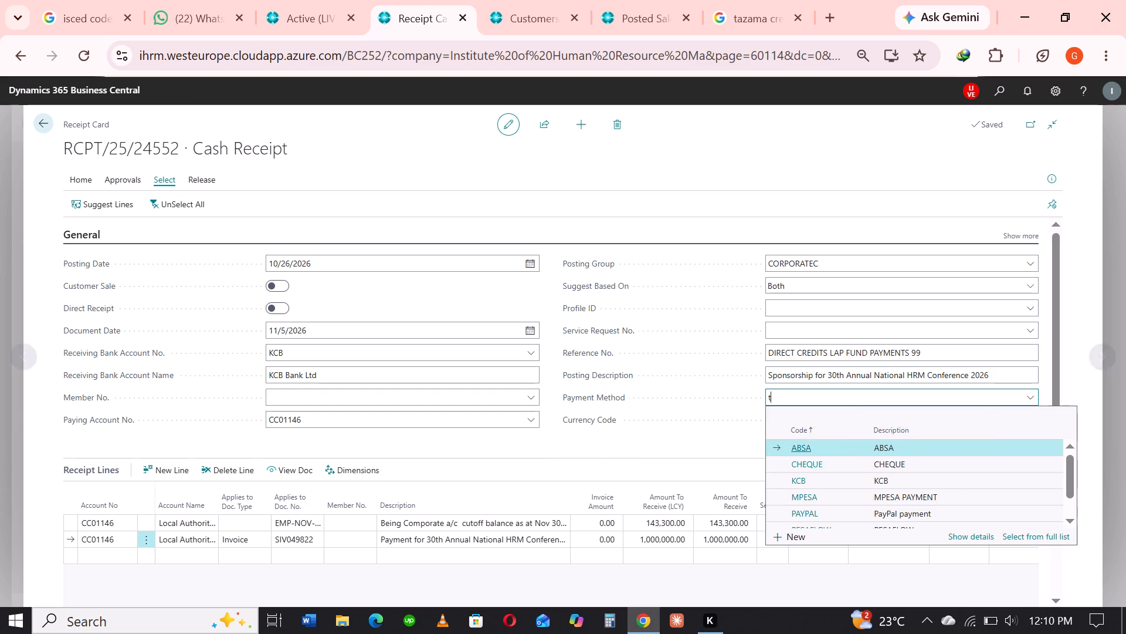
{"action": "left_click", "coordinate": [742, 168]}
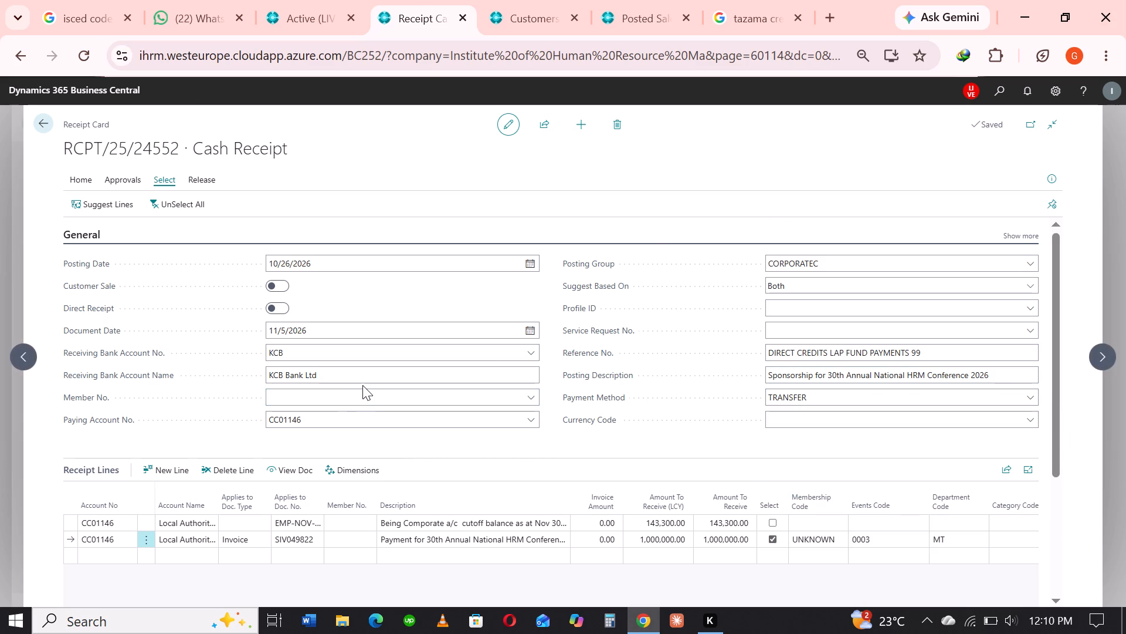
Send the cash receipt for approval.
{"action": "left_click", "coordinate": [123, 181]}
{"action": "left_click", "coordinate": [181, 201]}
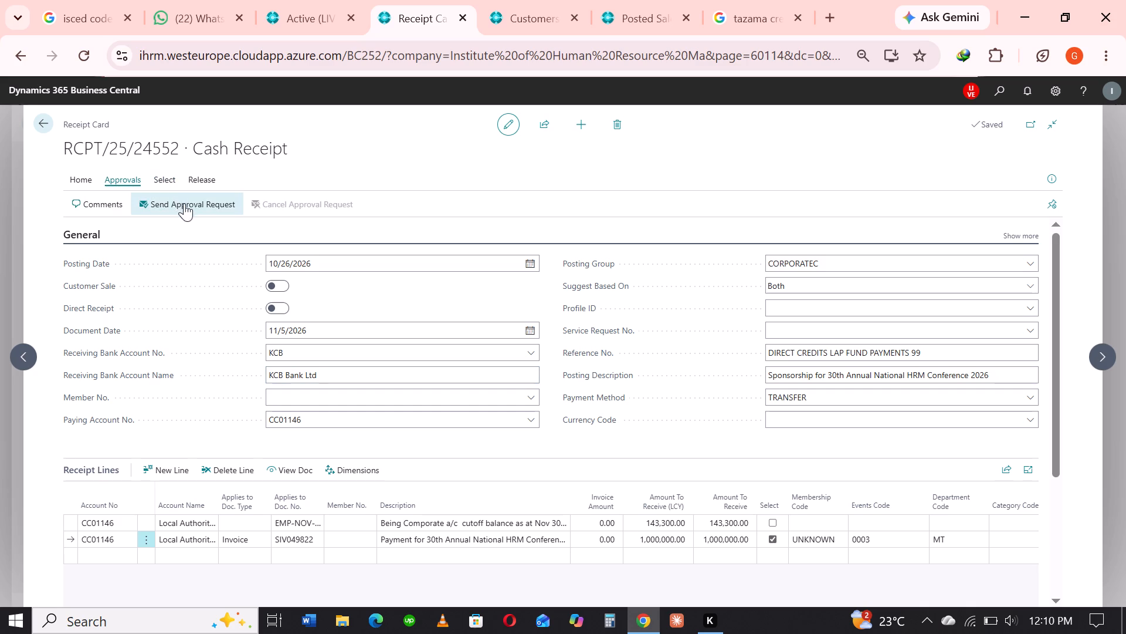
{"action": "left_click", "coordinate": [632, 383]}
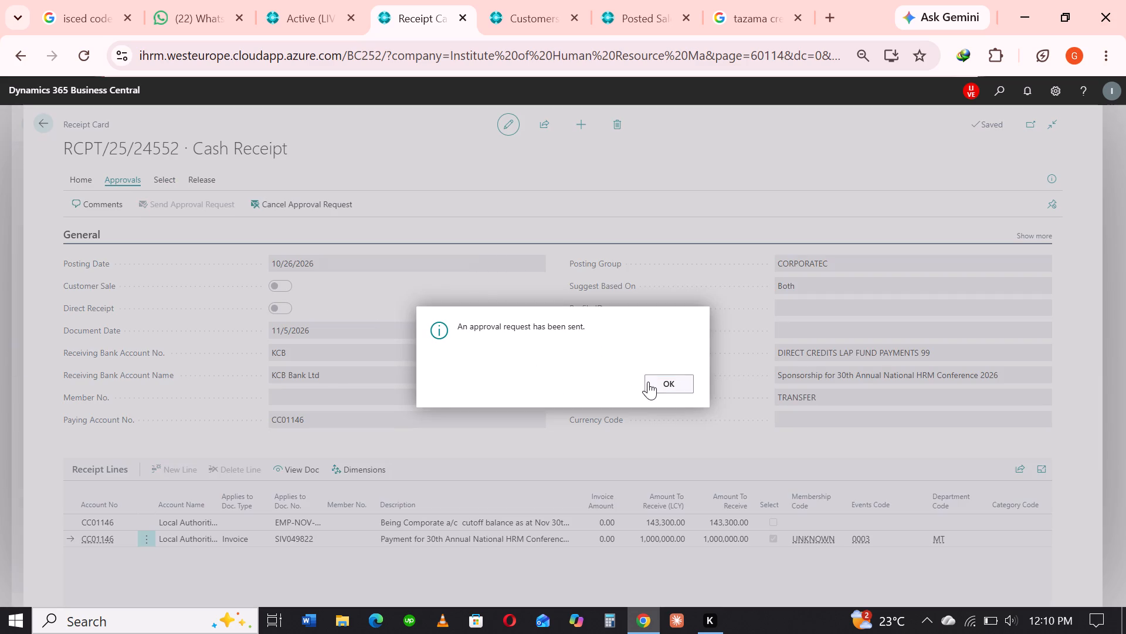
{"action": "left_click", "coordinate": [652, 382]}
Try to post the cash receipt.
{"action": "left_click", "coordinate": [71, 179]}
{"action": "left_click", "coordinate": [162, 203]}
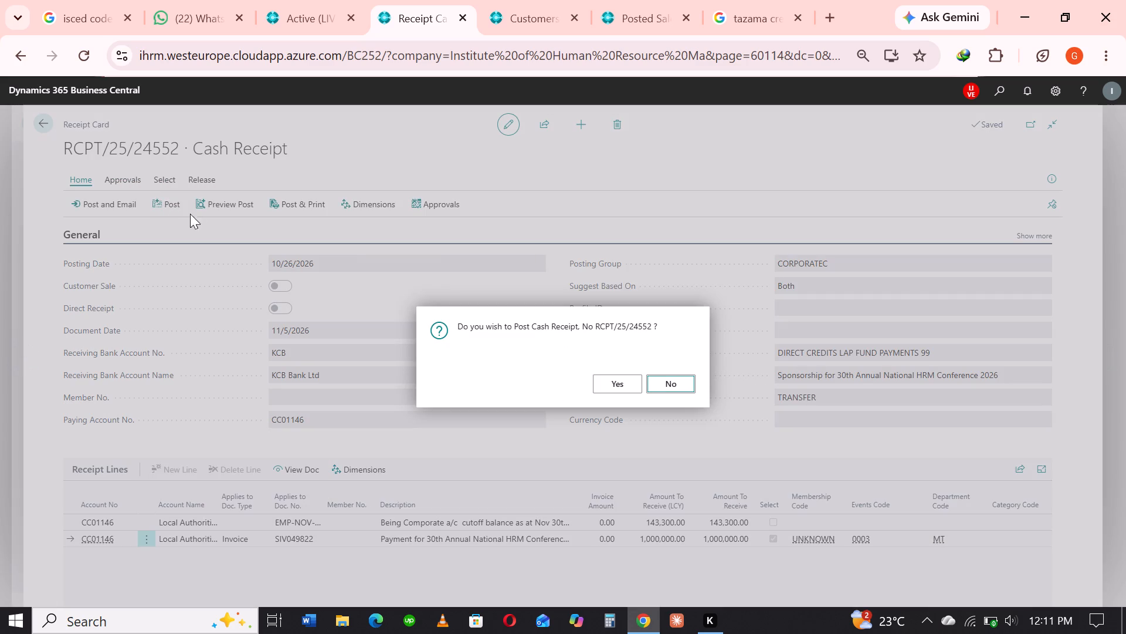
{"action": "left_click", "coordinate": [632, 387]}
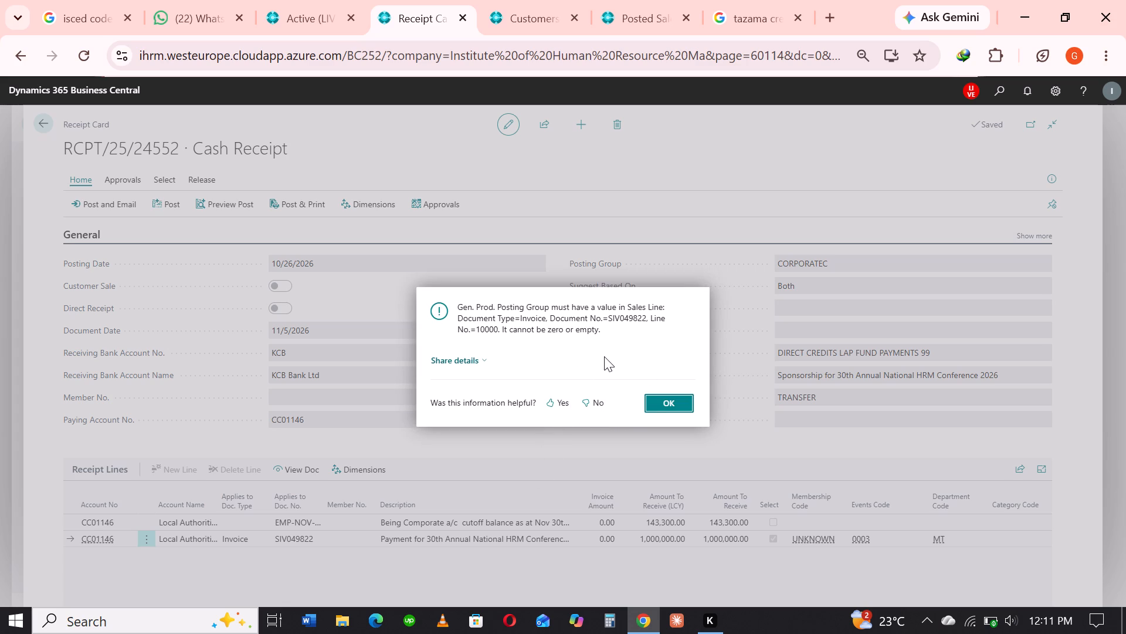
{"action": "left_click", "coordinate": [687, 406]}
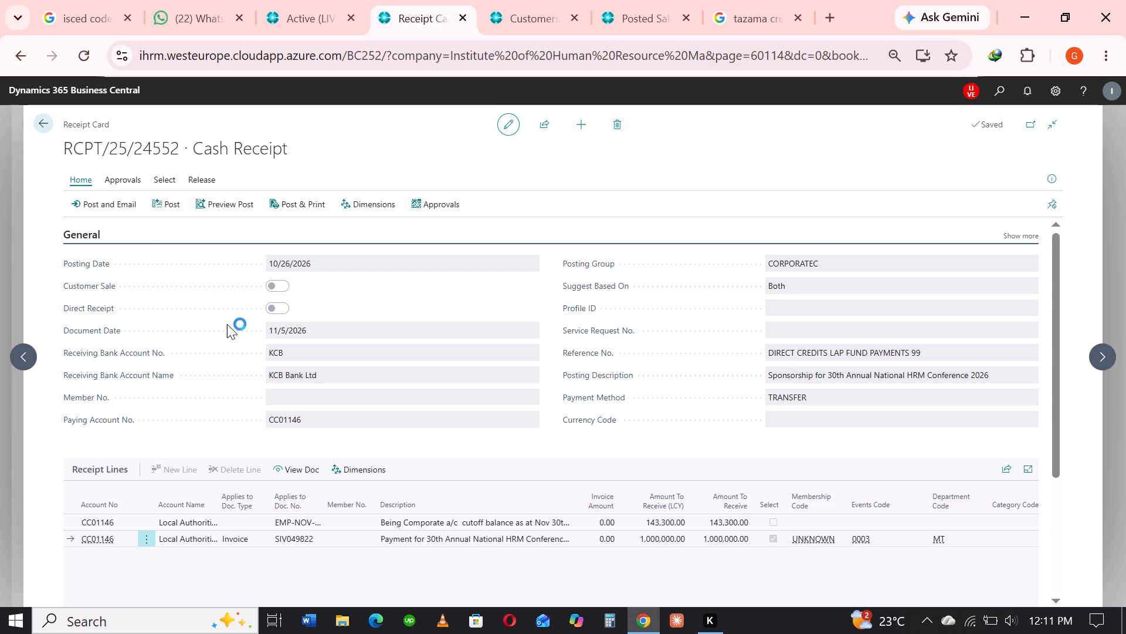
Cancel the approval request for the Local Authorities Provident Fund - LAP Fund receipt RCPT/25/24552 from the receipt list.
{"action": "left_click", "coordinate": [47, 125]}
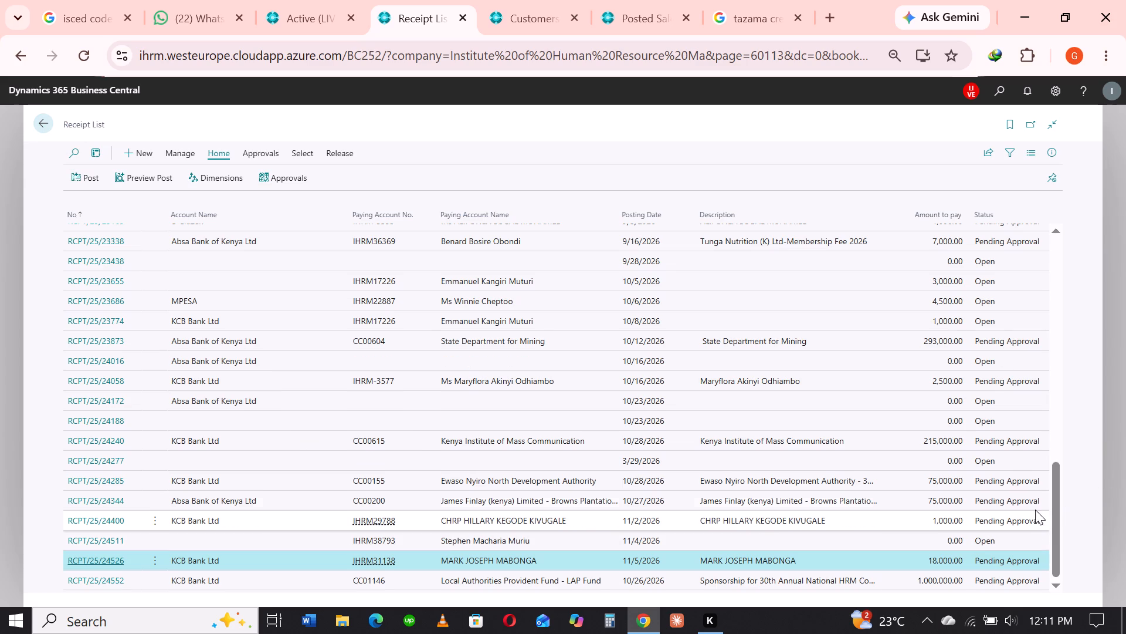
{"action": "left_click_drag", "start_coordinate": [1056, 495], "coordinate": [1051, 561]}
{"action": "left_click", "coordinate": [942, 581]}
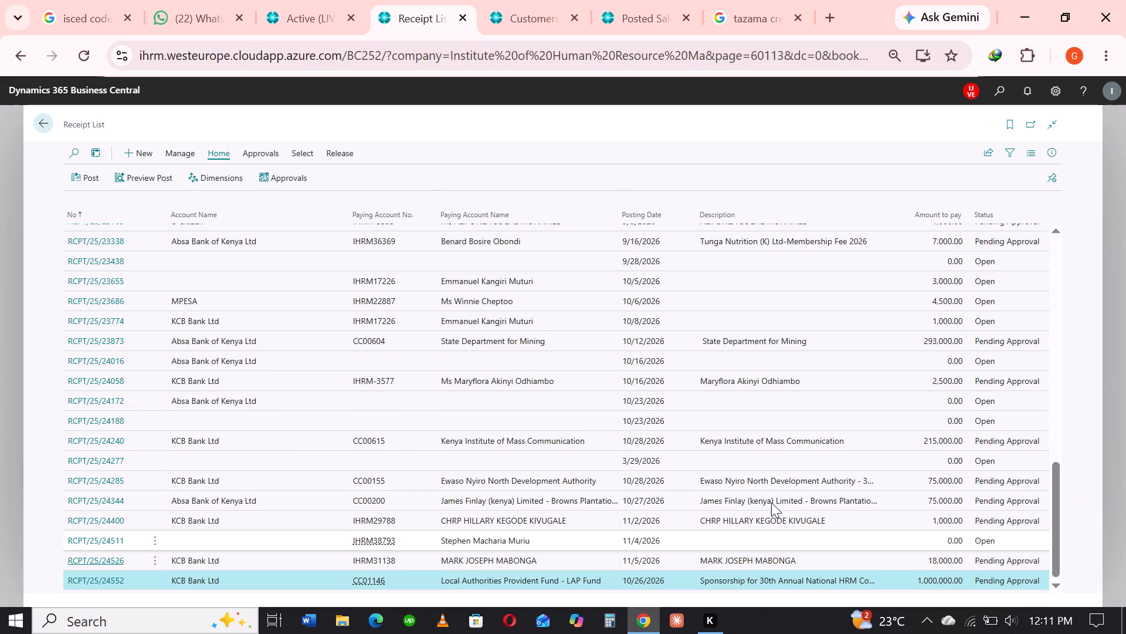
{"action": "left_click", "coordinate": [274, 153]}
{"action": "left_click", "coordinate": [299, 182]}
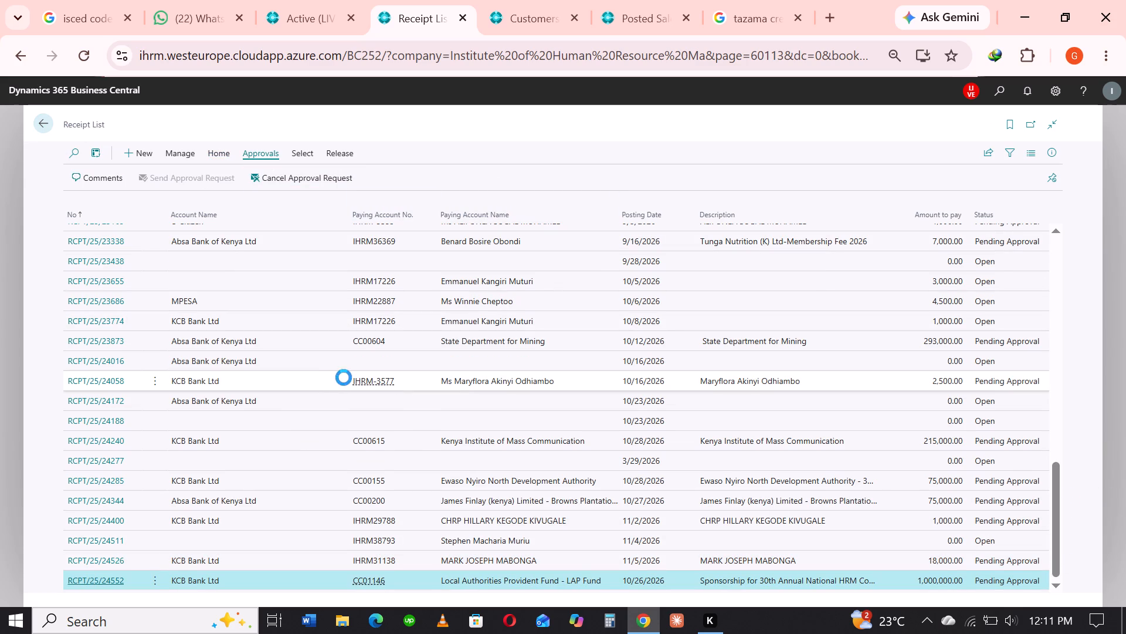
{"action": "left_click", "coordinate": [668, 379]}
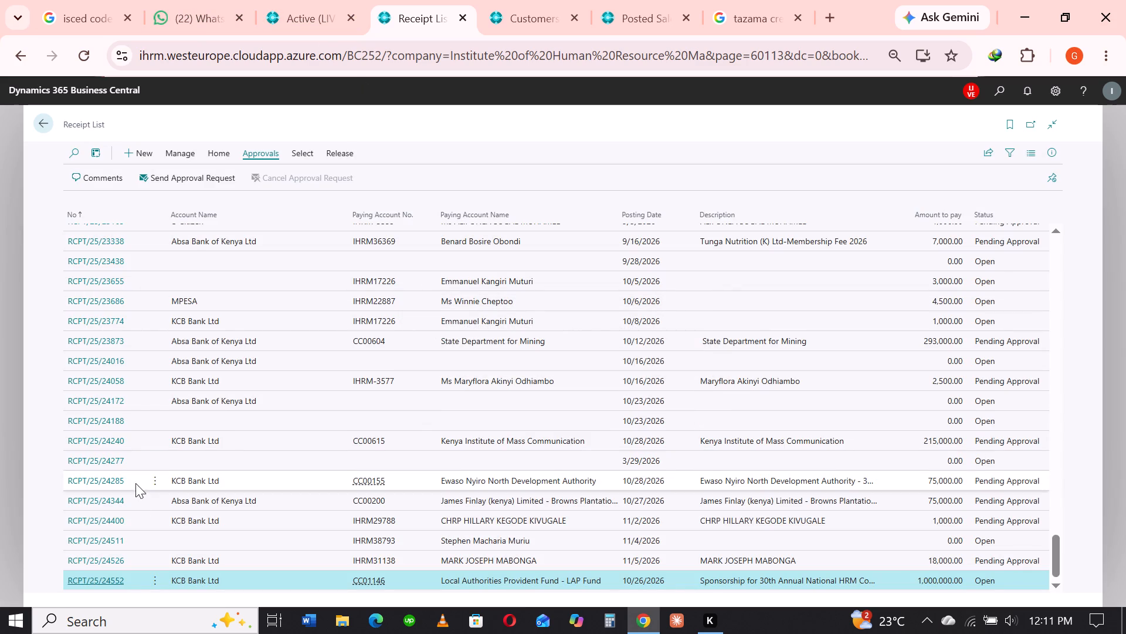
Reopen the LAP Fund cash receipt RCPT/25/24552.
{"action": "left_click", "coordinate": [120, 577]}
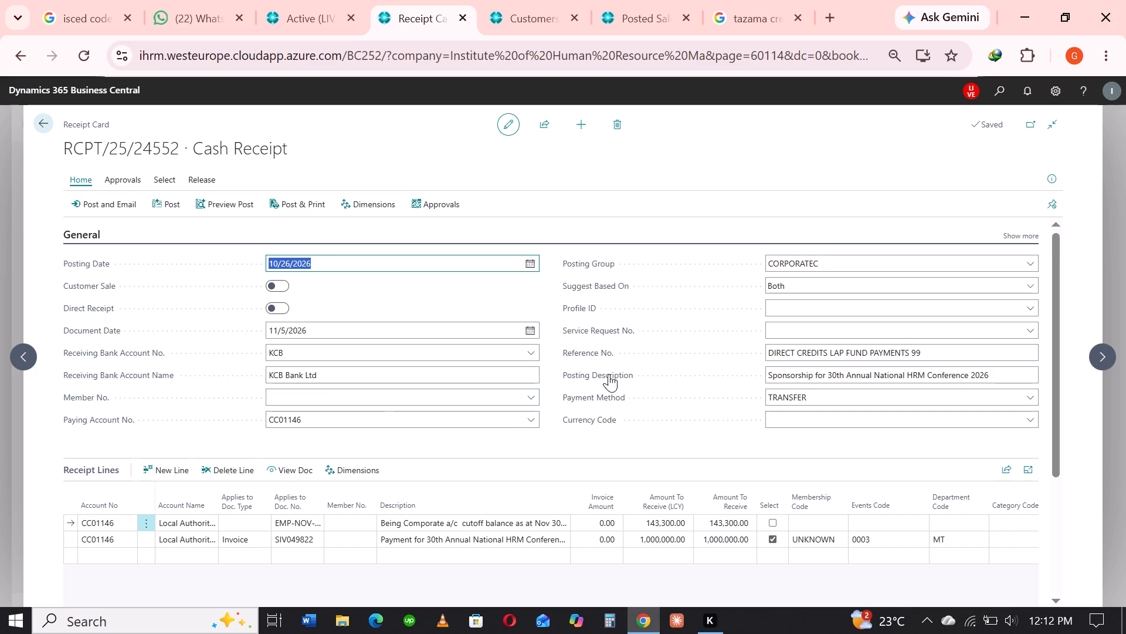
Send the LAP Fund cash receipt RCPT/25/24552 for approval again.
{"action": "left_click", "coordinate": [129, 176]}
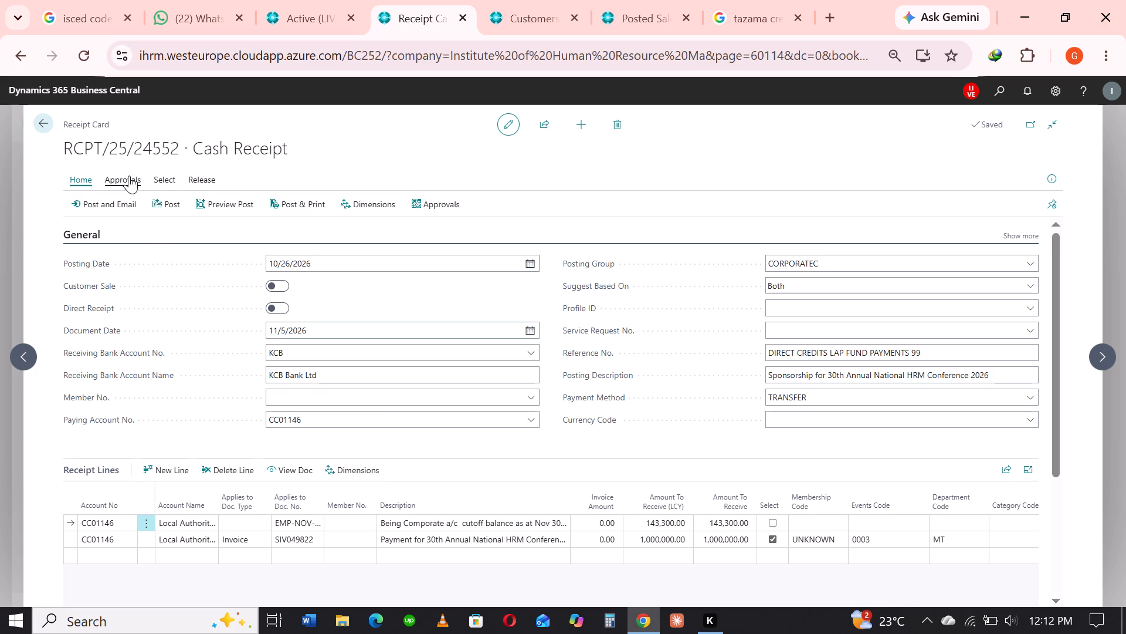
{"action": "left_click", "coordinate": [156, 197]}
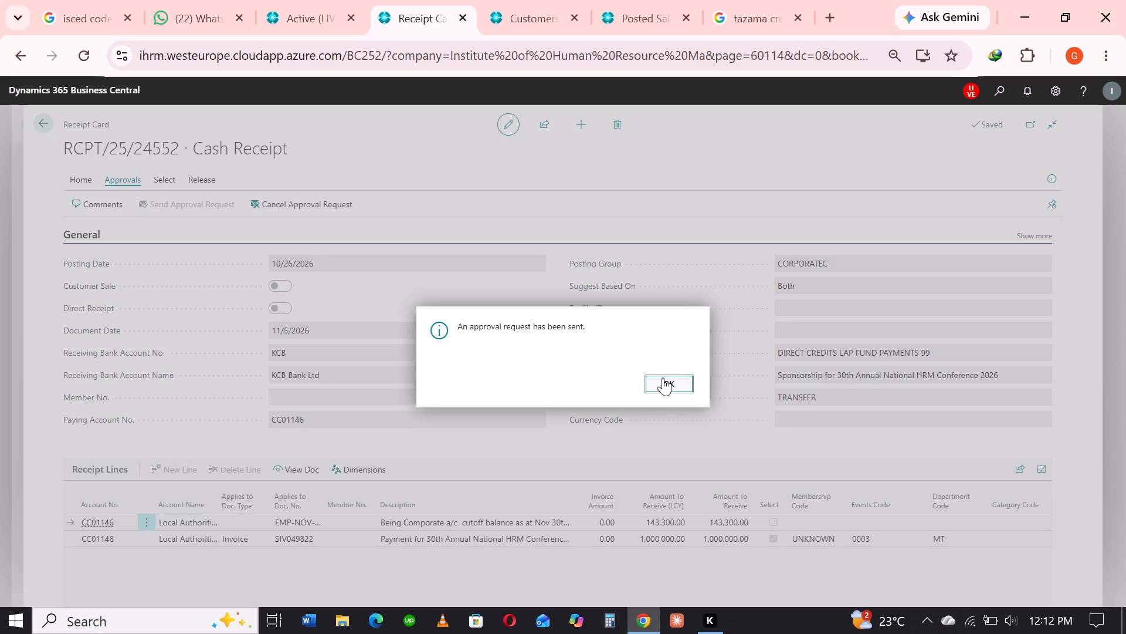
{"action": "left_click", "coordinate": [663, 377]}
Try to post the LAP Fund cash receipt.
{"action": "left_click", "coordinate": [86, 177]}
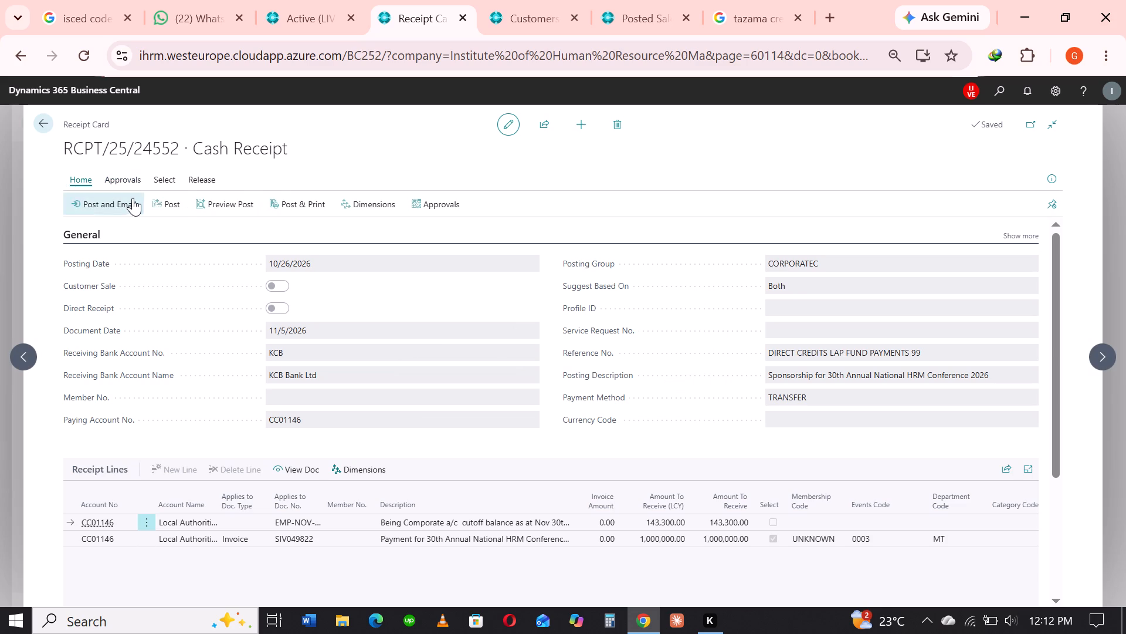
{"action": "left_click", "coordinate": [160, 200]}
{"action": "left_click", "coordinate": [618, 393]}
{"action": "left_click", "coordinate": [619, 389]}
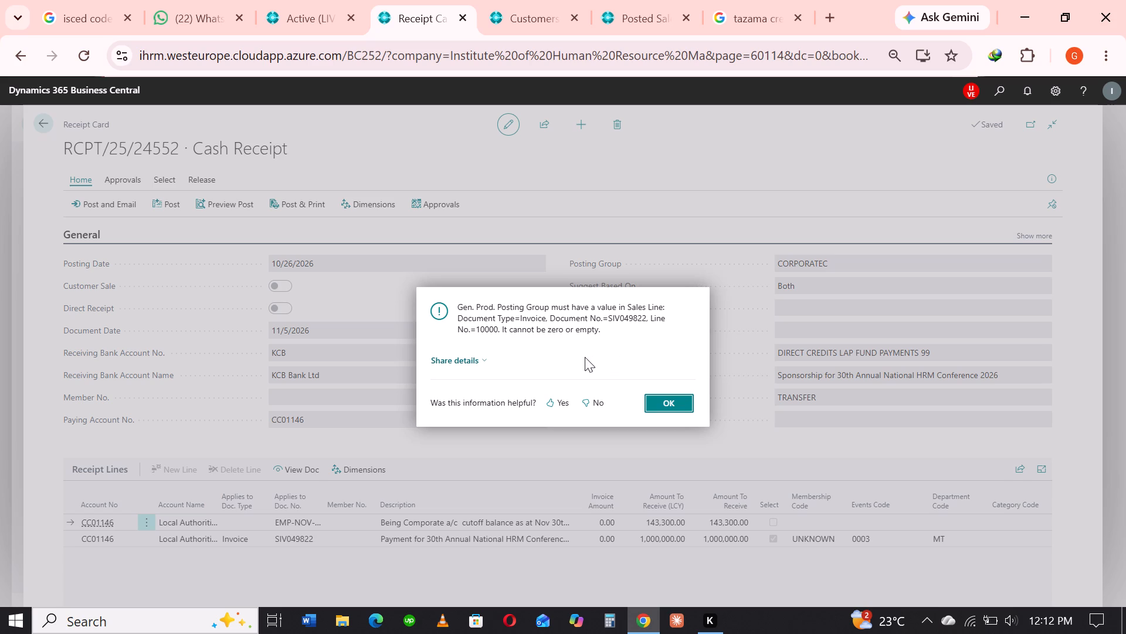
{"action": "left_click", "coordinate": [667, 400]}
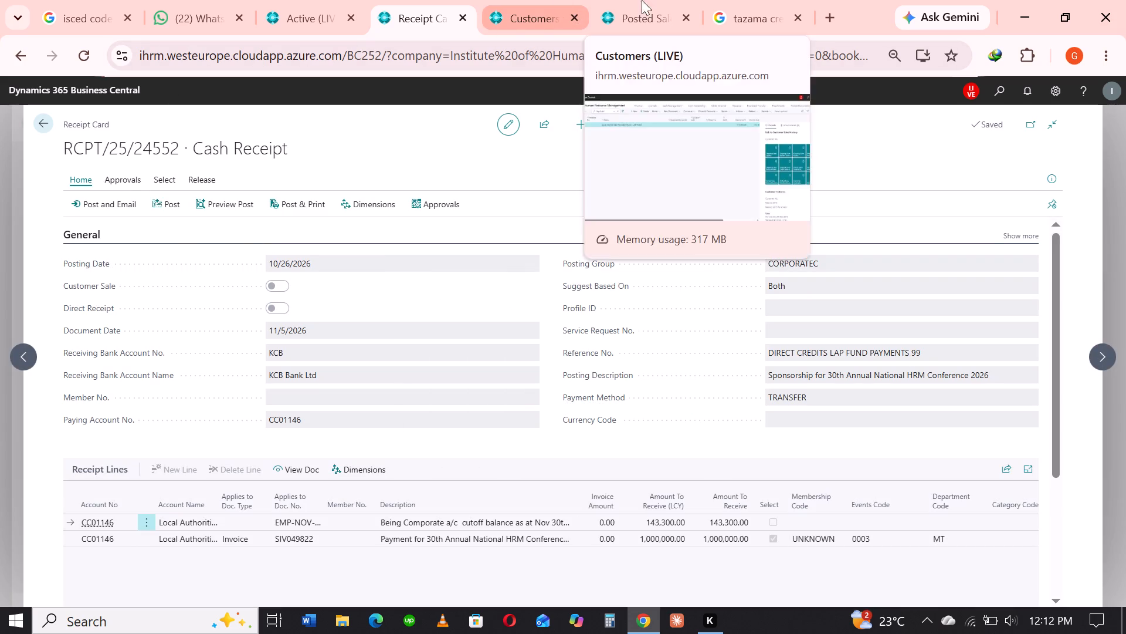
In LAP Fund's ongoing sales invoice SIV049822, set the G/L account 105700 line's Gen. Prod. Posting Group to SERVICES and close the invoice unposted.
{"action": "left_click", "coordinate": [659, 0]}
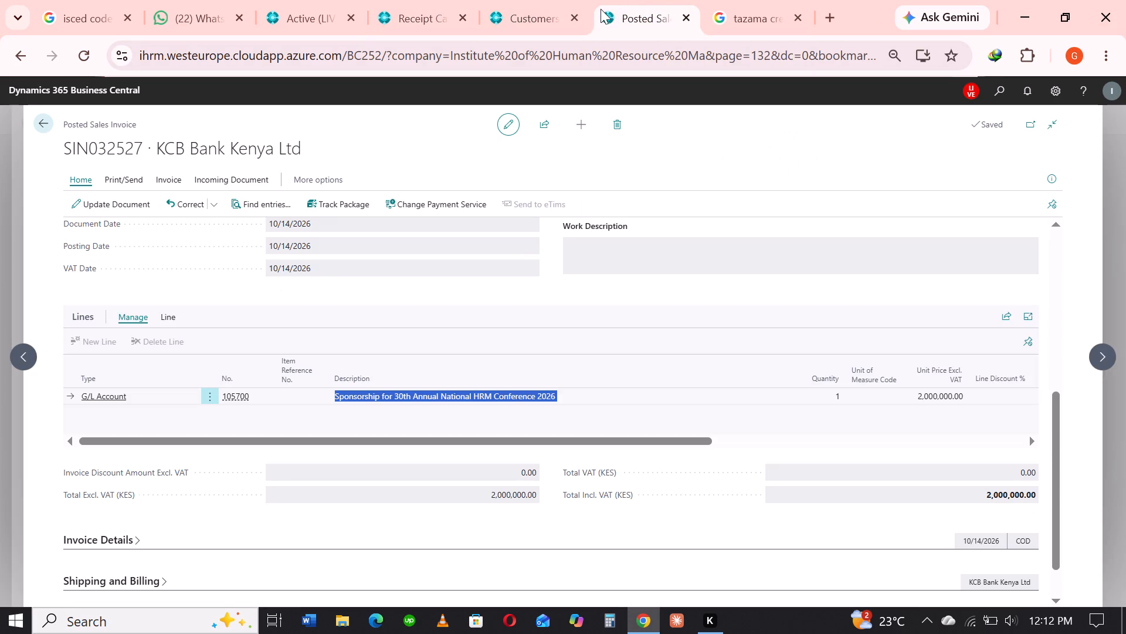
{"action": "left_click", "coordinate": [526, 10]}
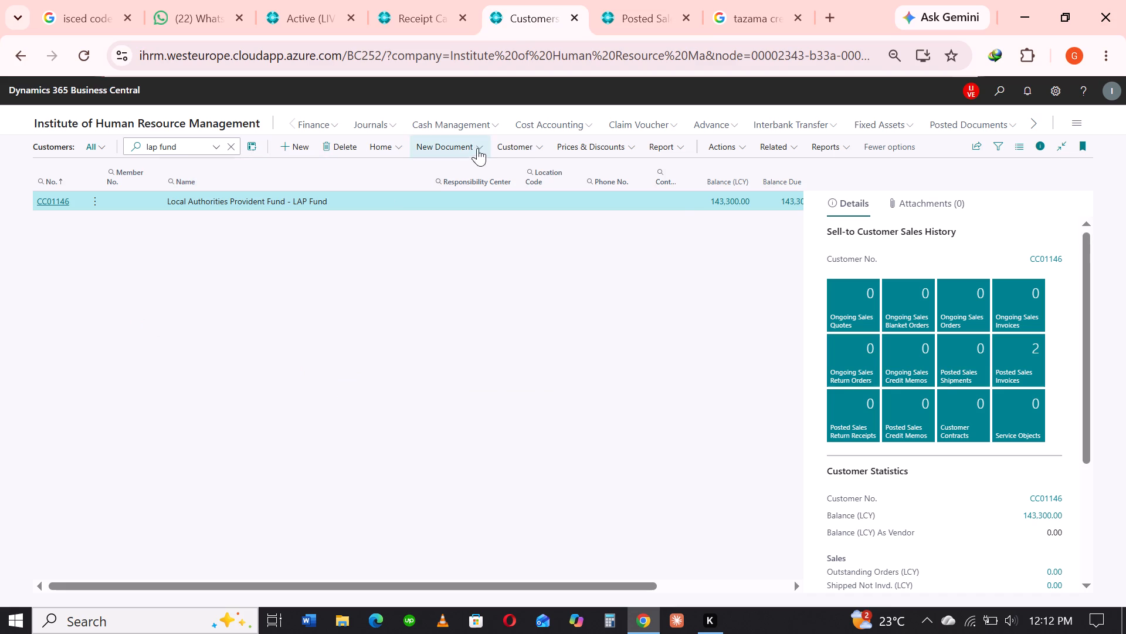
{"action": "left_click", "coordinate": [1025, 306]}
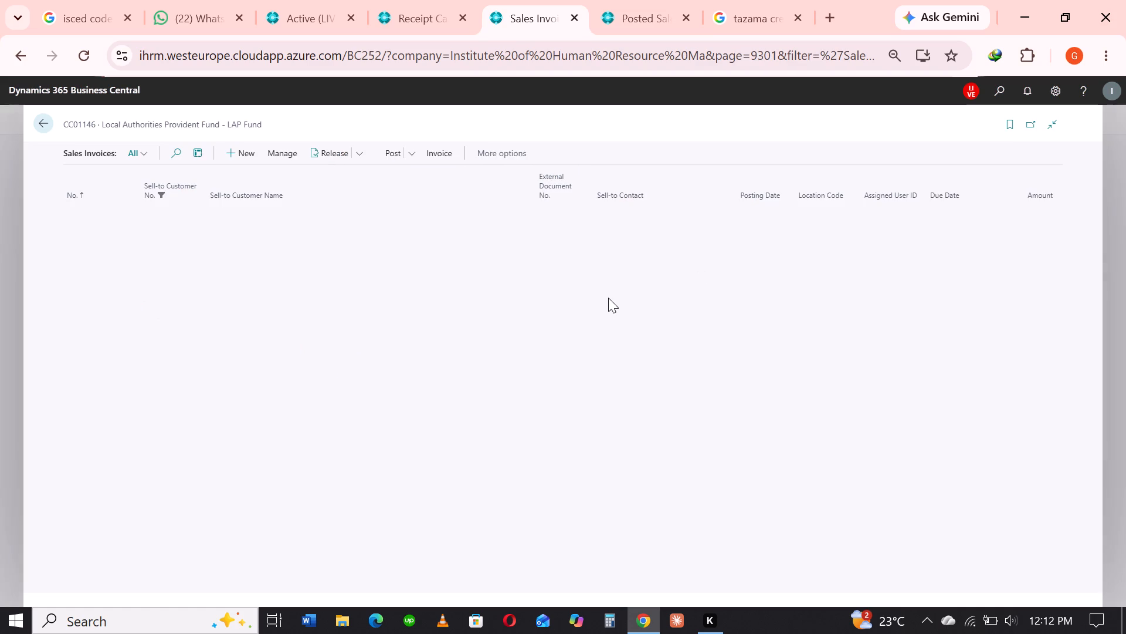
{"action": "left_click", "coordinate": [84, 205]}
{"action": "left_click", "coordinate": [83, 212]}
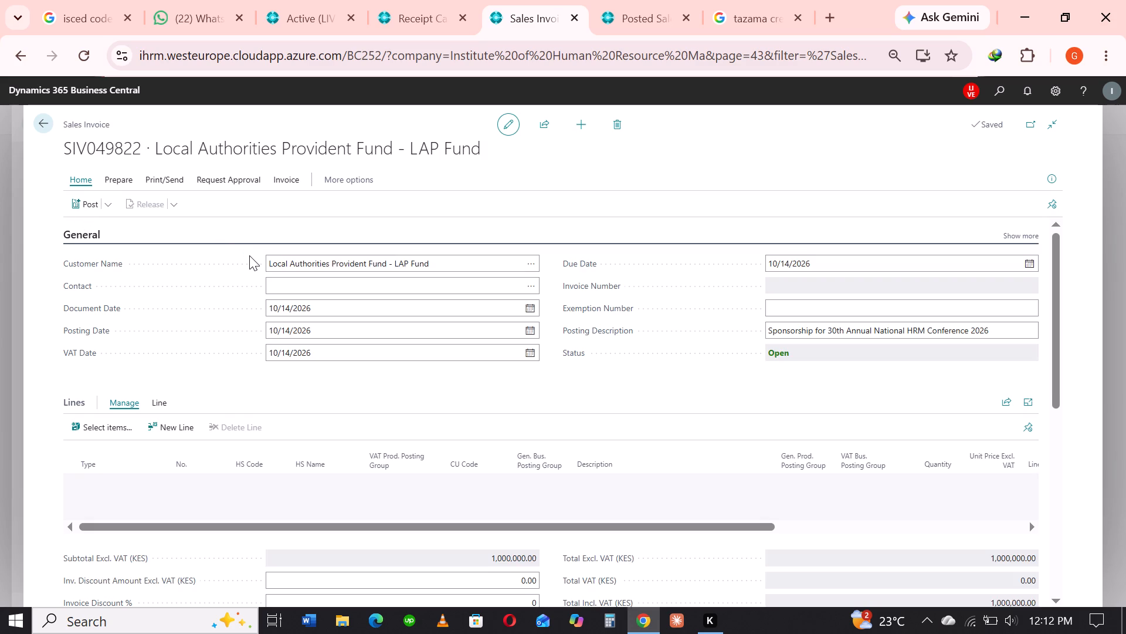
{"action": "left_click", "coordinate": [801, 484]}
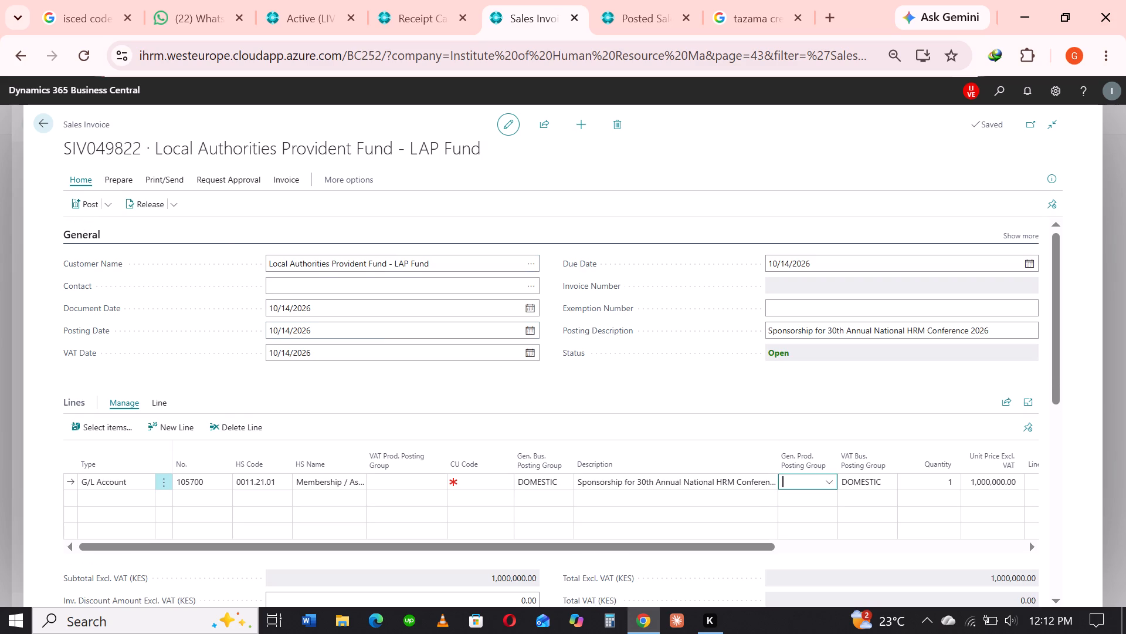
{"action": "left_click", "coordinate": [856, 551]}
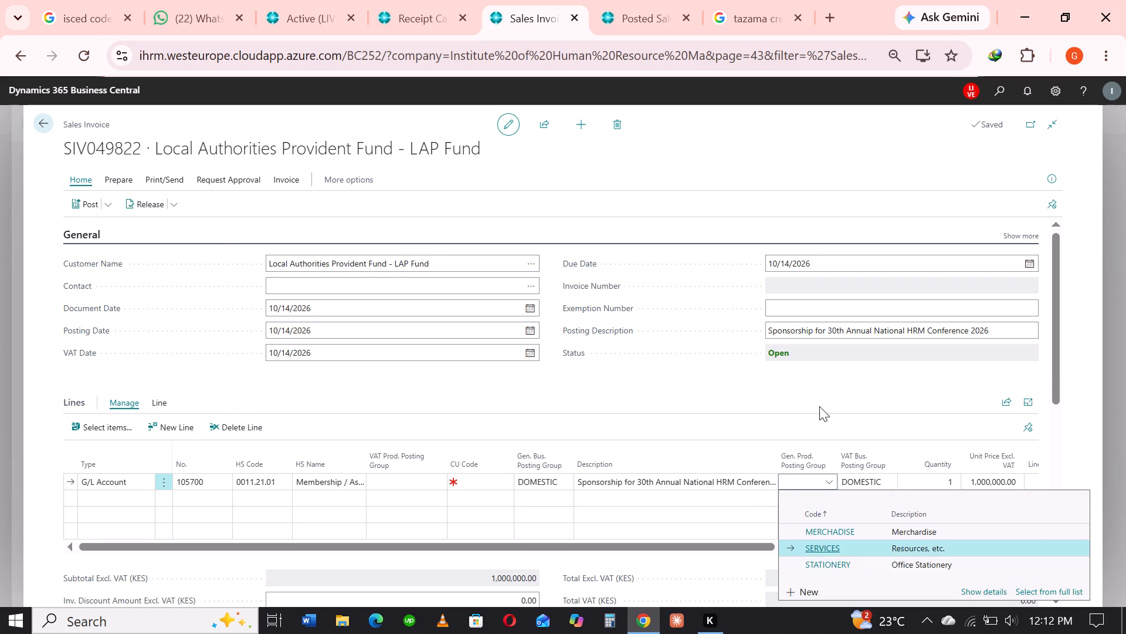
{"action": "left_click", "coordinate": [826, 190]}
{"action": "left_click_drag", "start_coordinate": [744, 544], "coordinate": [798, 541]}
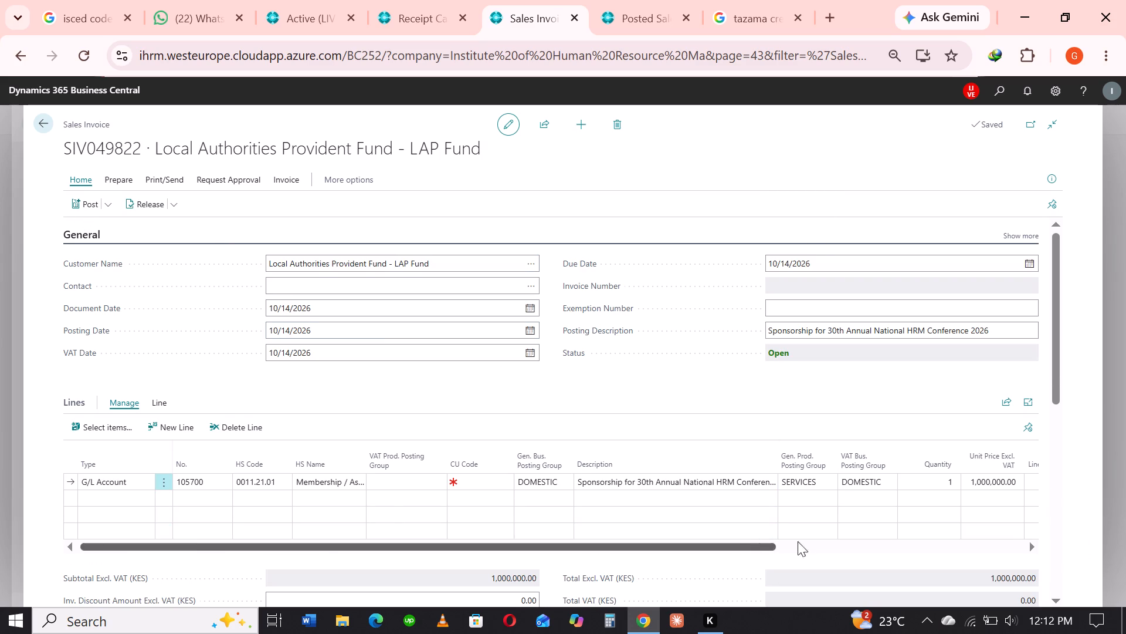
{"action": "left_click_drag", "start_coordinate": [798, 541], "coordinate": [1014, 541]}
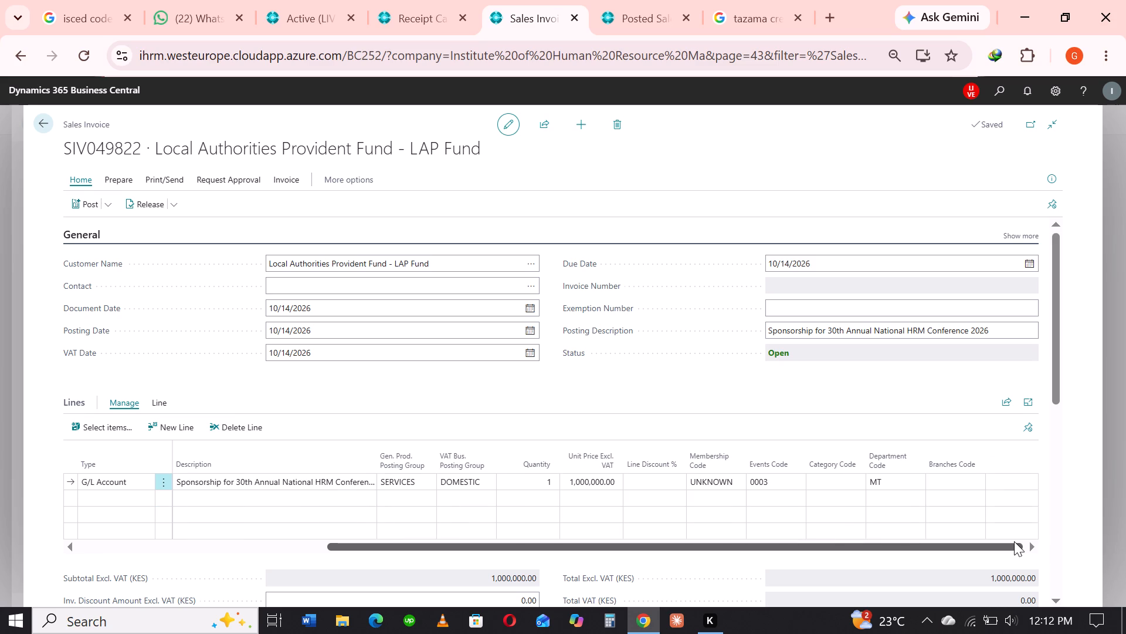
{"action": "left_click_drag", "start_coordinate": [1014, 541], "coordinate": [169, 505]}
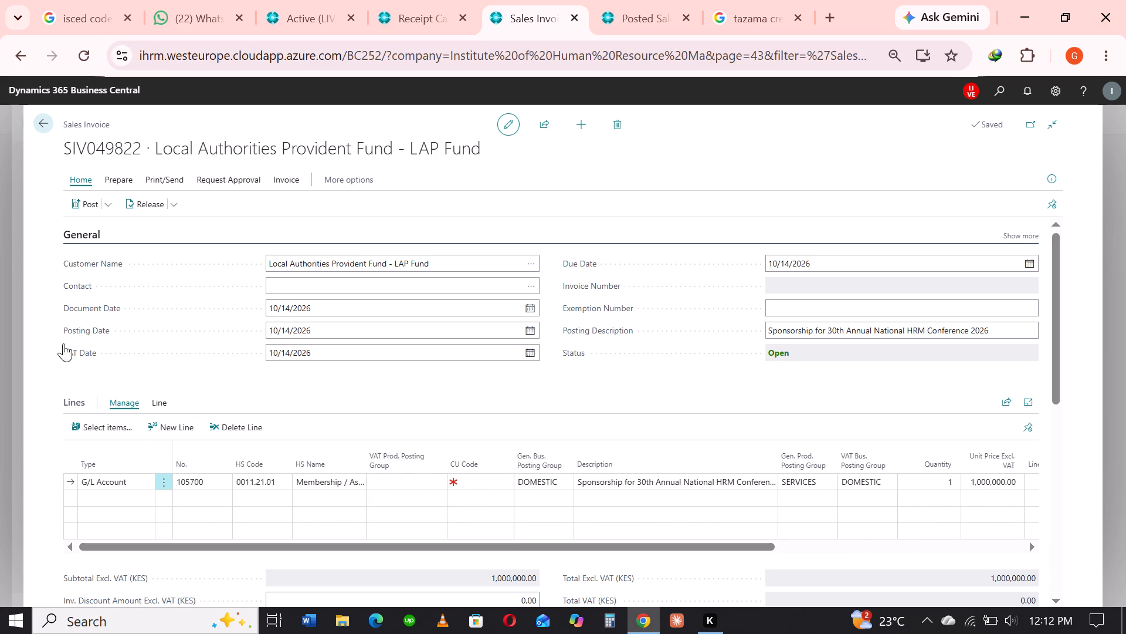
{"action": "left_click", "coordinate": [39, 126]}
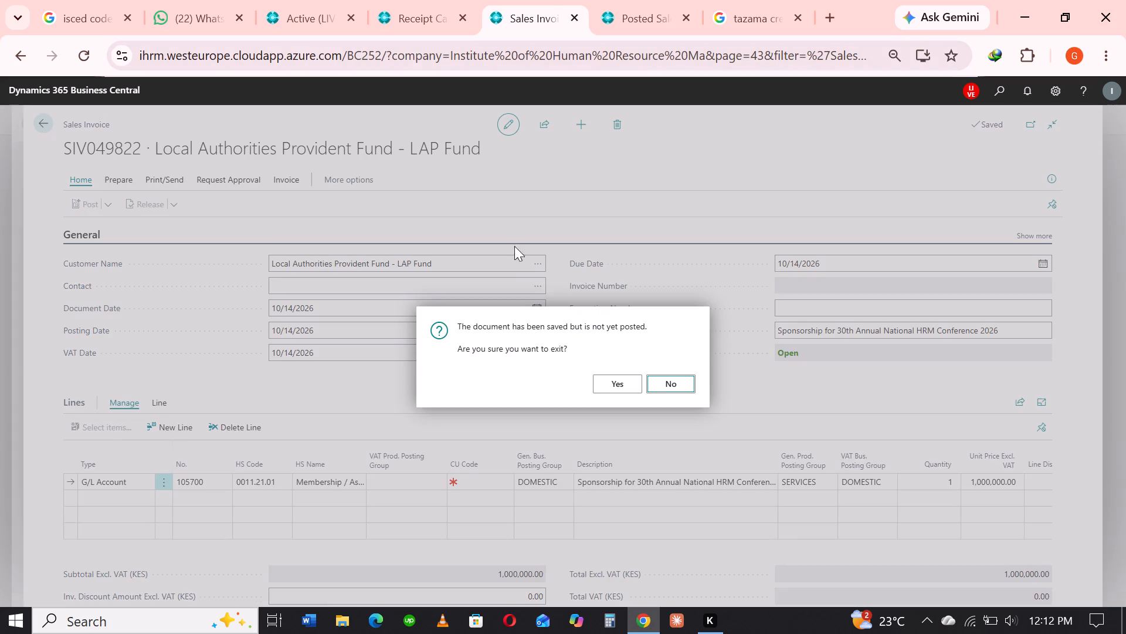
{"action": "left_click", "coordinate": [617, 383]}
Post the LAP Fund cash receipt RCPT/25/24552.
{"action": "left_click", "coordinate": [389, 0]}
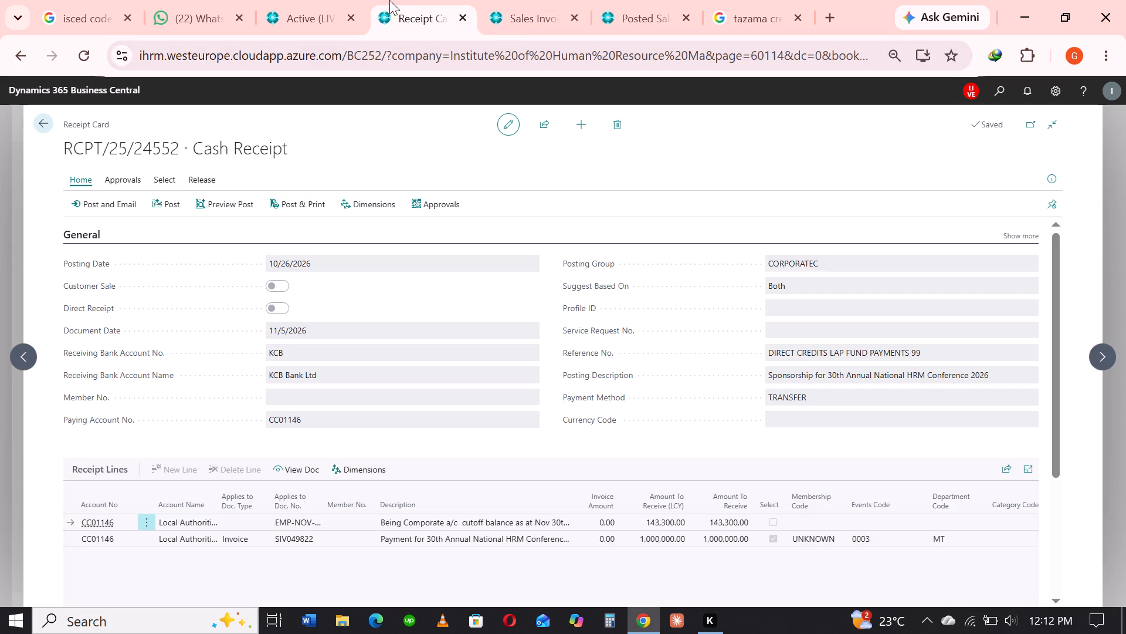
{"action": "left_click", "coordinate": [177, 199]}
{"action": "left_click", "coordinate": [625, 386]}
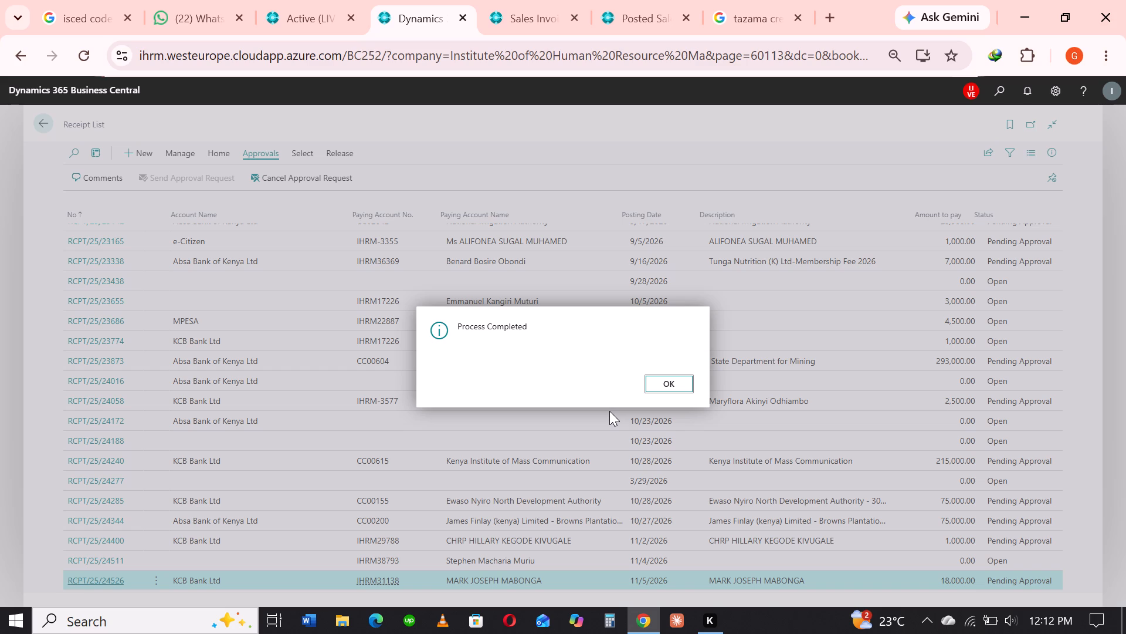
{"action": "left_click", "coordinate": [682, 379]}
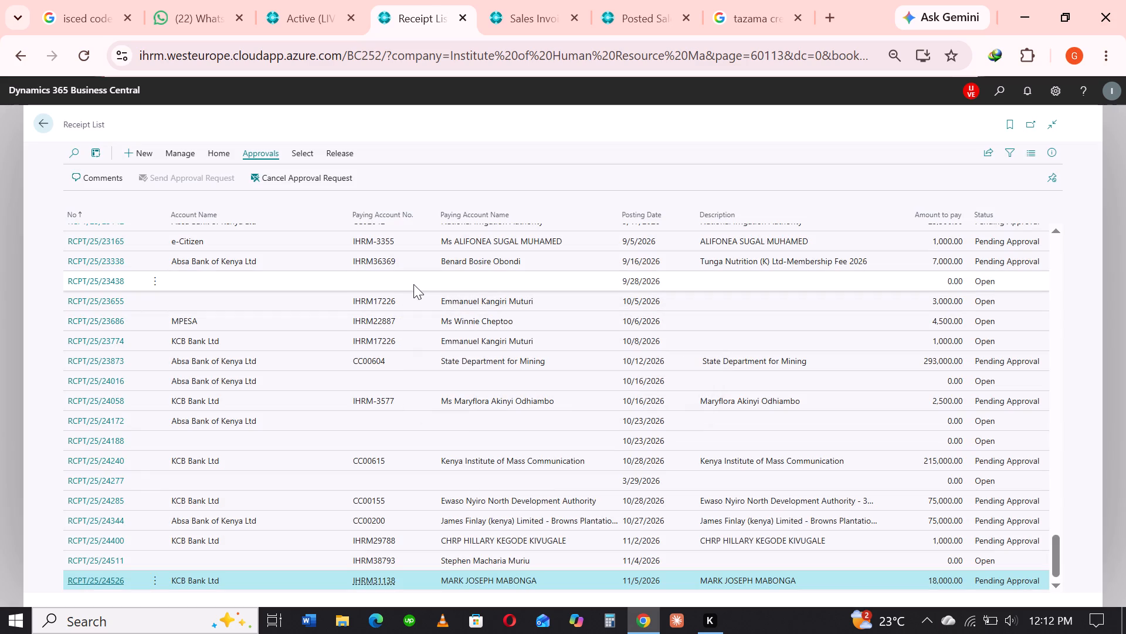